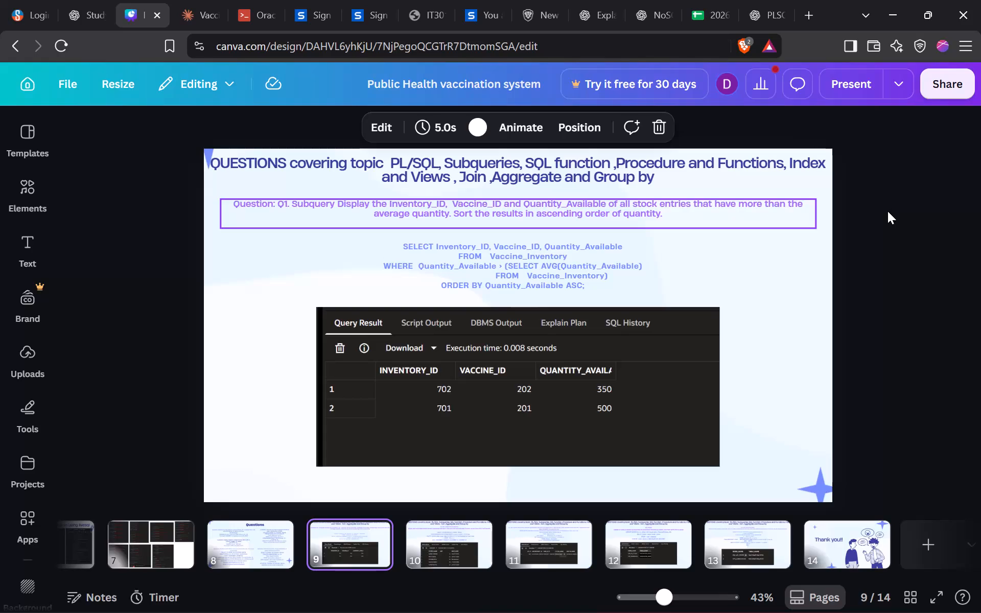
Look over the subquery, single-row function and view question slides, and go back through the deck to the title slide.
{"action": "key", "text": "Down"}
{"action": "key", "text": "Down"}
{"action": "key", "text": "Right"}
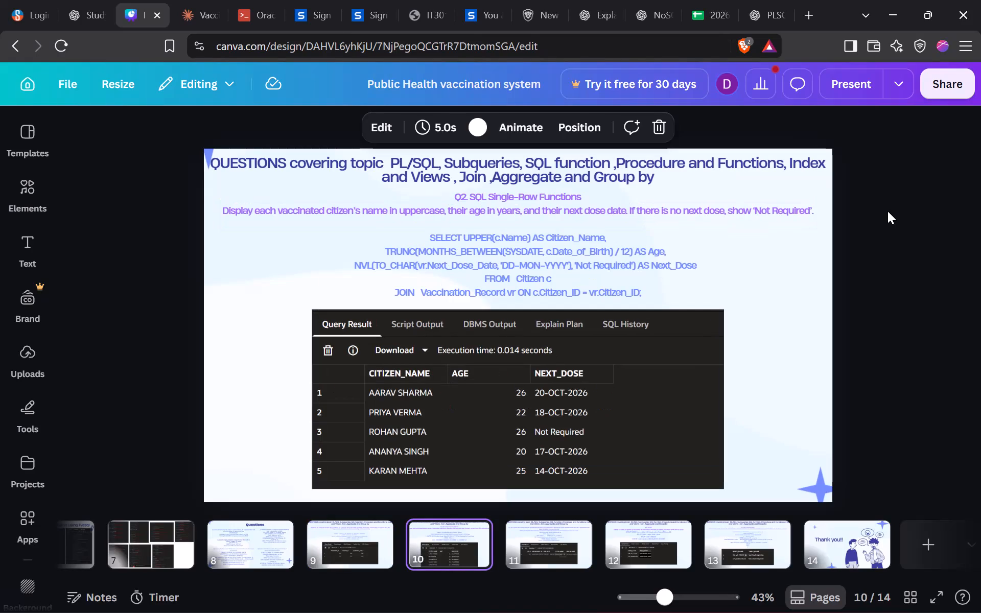
{"action": "key", "text": "Right"}
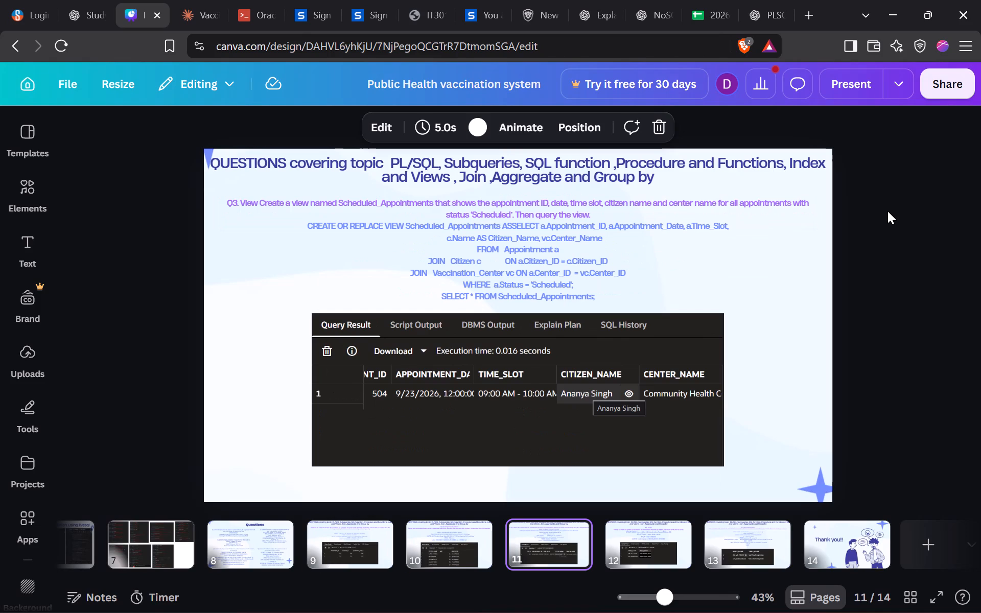
{"action": "key", "text": "Left"}
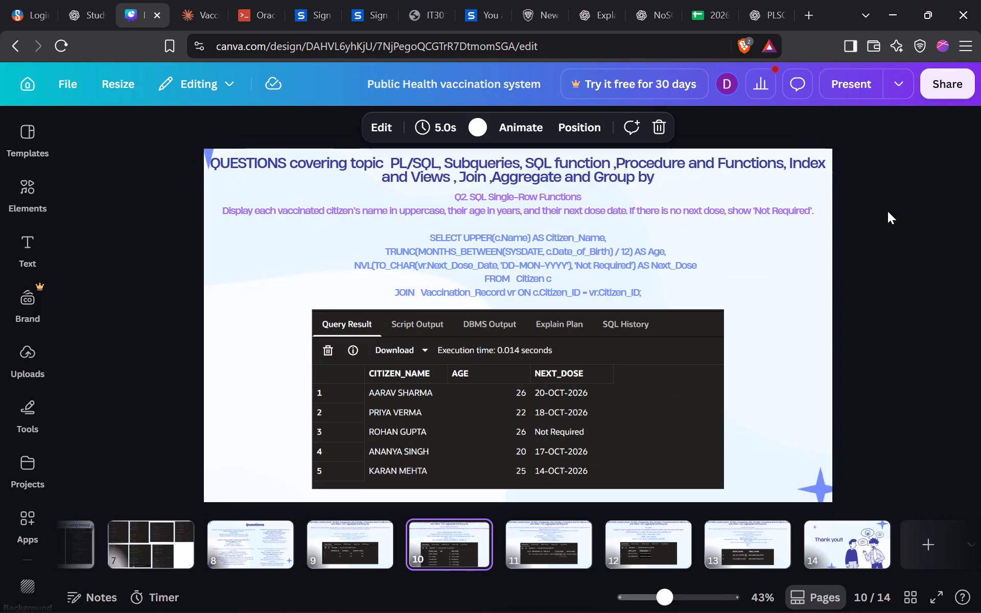
{"action": "key", "text": "Up"}
{"action": "key", "text": "Up"}
{"action": "key", "text": "Up"}
{"action": "key", "text": "Left"}
{"action": "key", "text": "Left"}
{"action": "key", "text": "Left"}
{"action": "key", "text": "Left"}
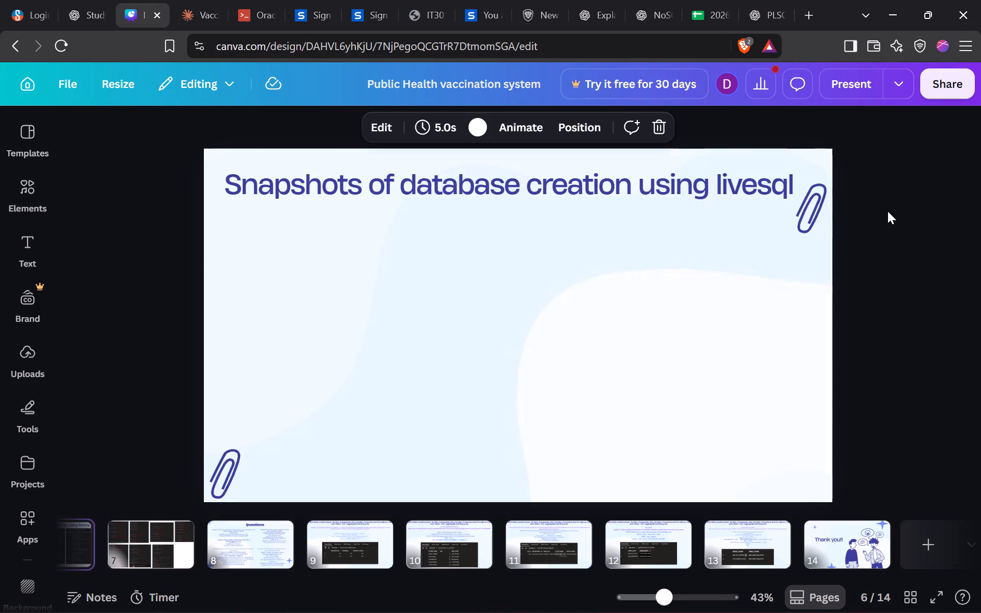
{"action": "key", "text": "Left"}
{"action": "key", "text": "Left"}
{"action": "key", "text": "Left"}
{"action": "key", "text": "Left"}
{"action": "key", "text": "Left"}
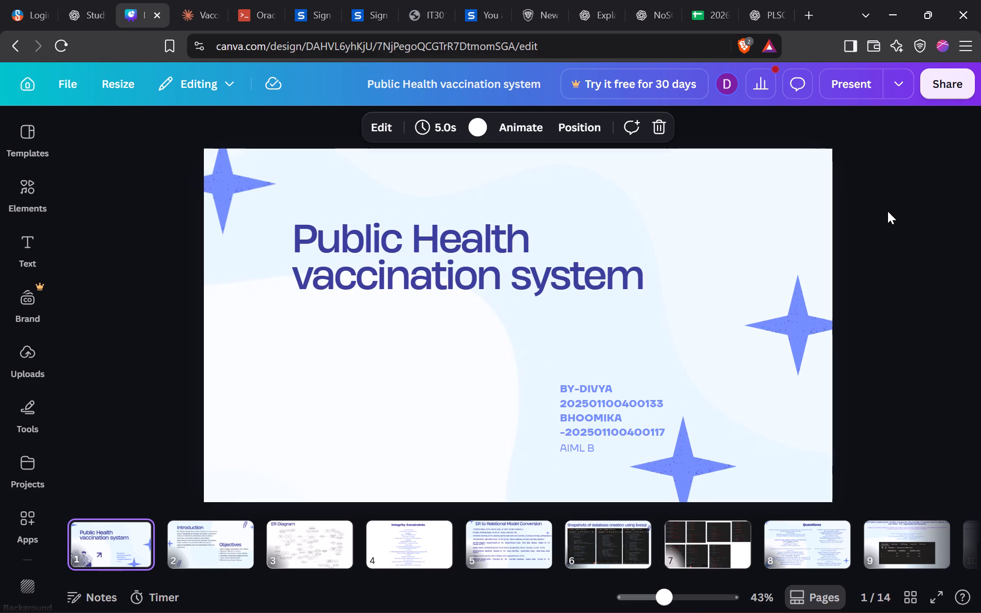
Go through the slides from the title slide forward to the Questions slide, page 8.
{"action": "key", "text": "Right"}
{"action": "key", "text": "Right"}
{"action": "key", "text": "Right"}
{"action": "key", "text": "Right"}
{"action": "key", "text": "Right"}
{"action": "key", "text": "Right"}
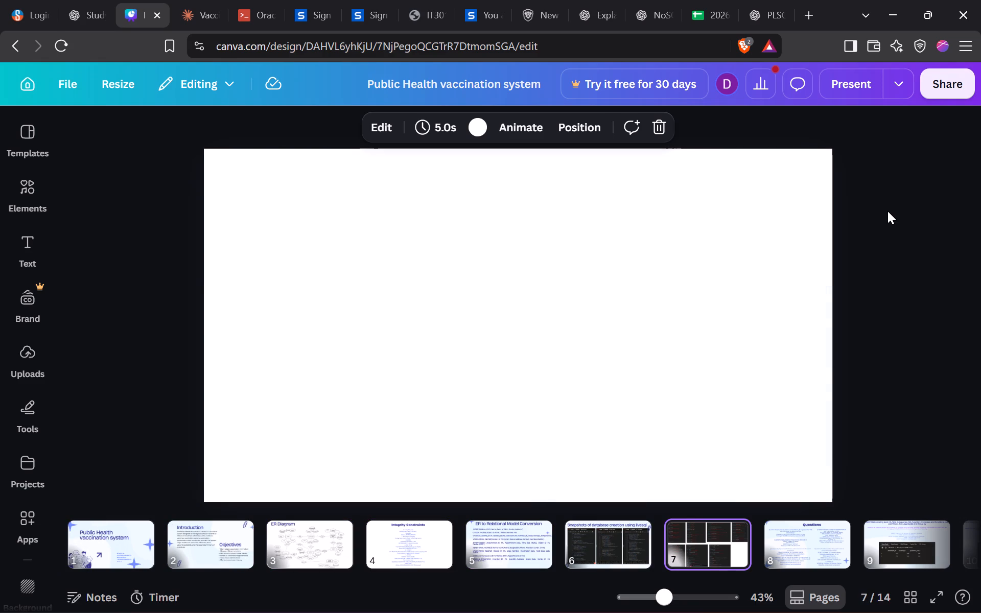
{"action": "key", "text": "Right"}
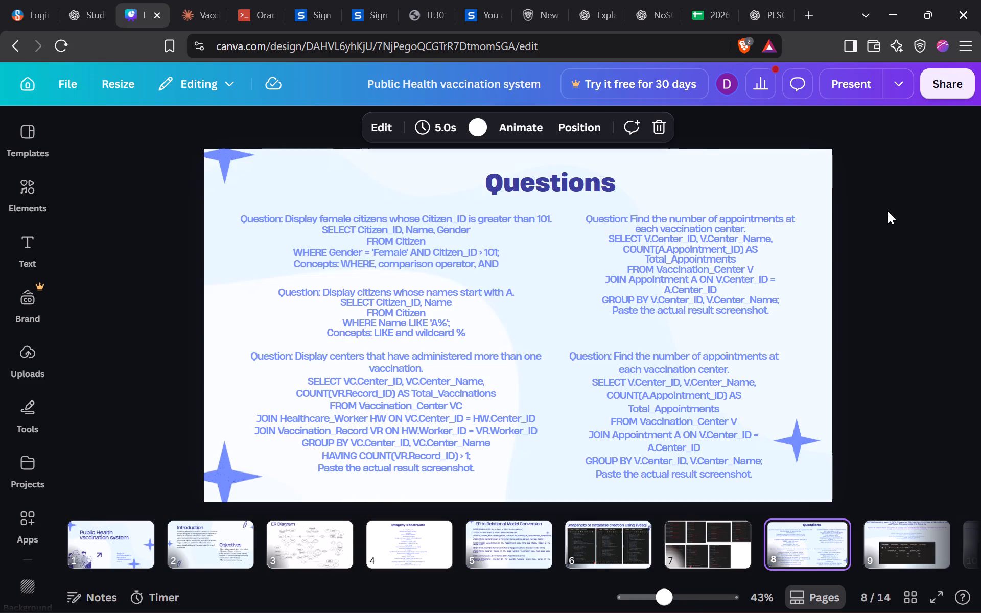
Review the question slides Q1 to Q5 on pages 9 to 13, checking each question, its SQL code and its result screenshot.
{"action": "key", "text": "Right"}
{"action": "key", "text": "Right"}
{"action": "key", "text": "Right"}
{"action": "key", "text": "Left"}
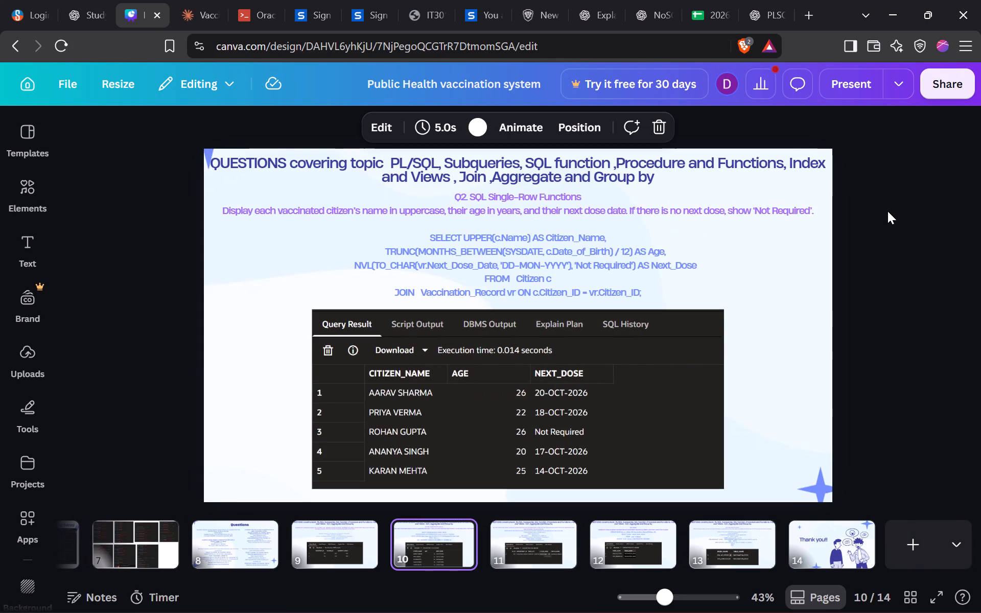
{"action": "key", "text": "Left"}
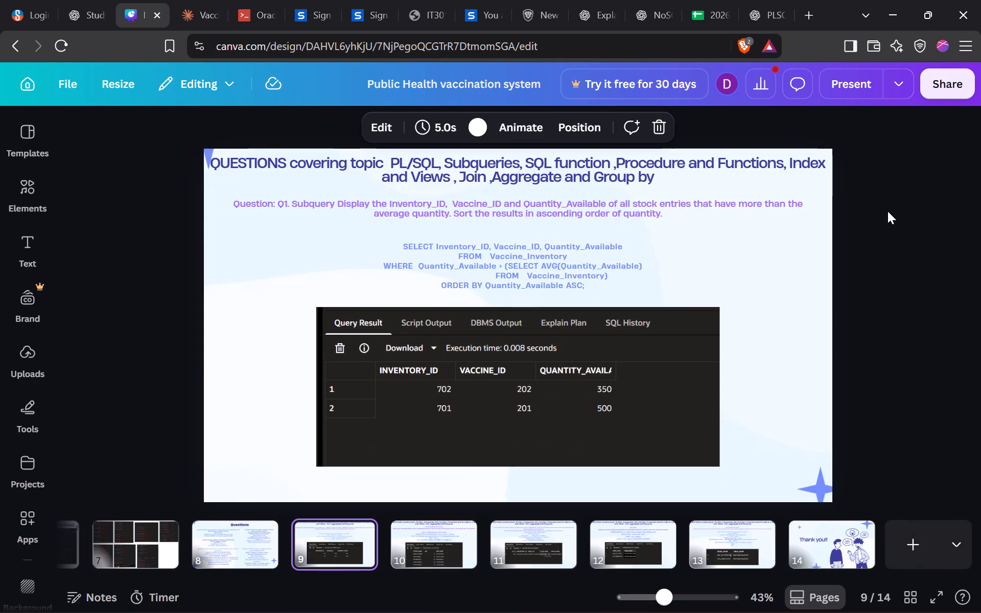
{"action": "key", "text": "Left"}
{"action": "key", "text": "Right"}
{"action": "key", "text": "Right"}
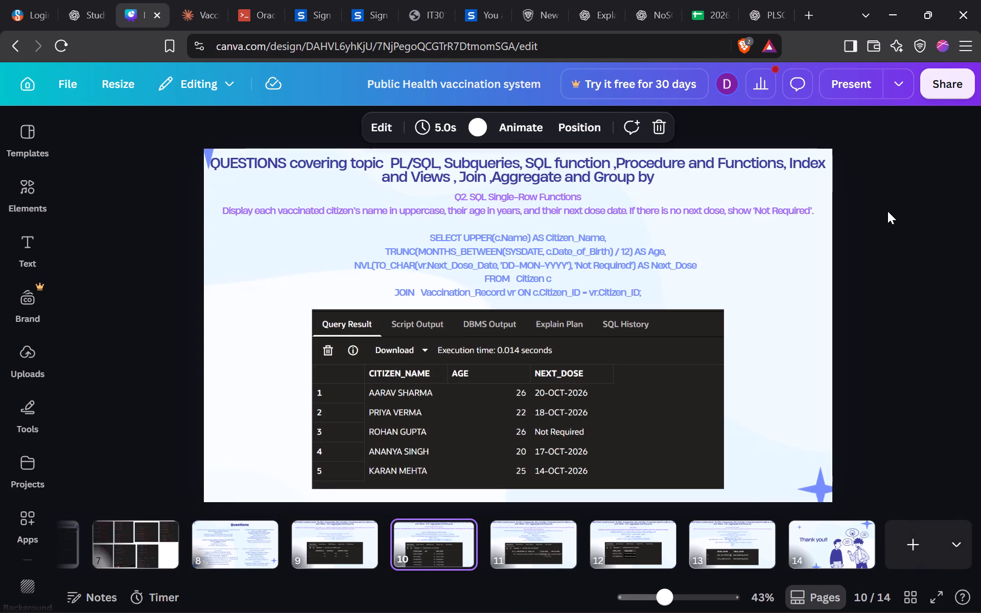
{"action": "key", "text": "Right"}
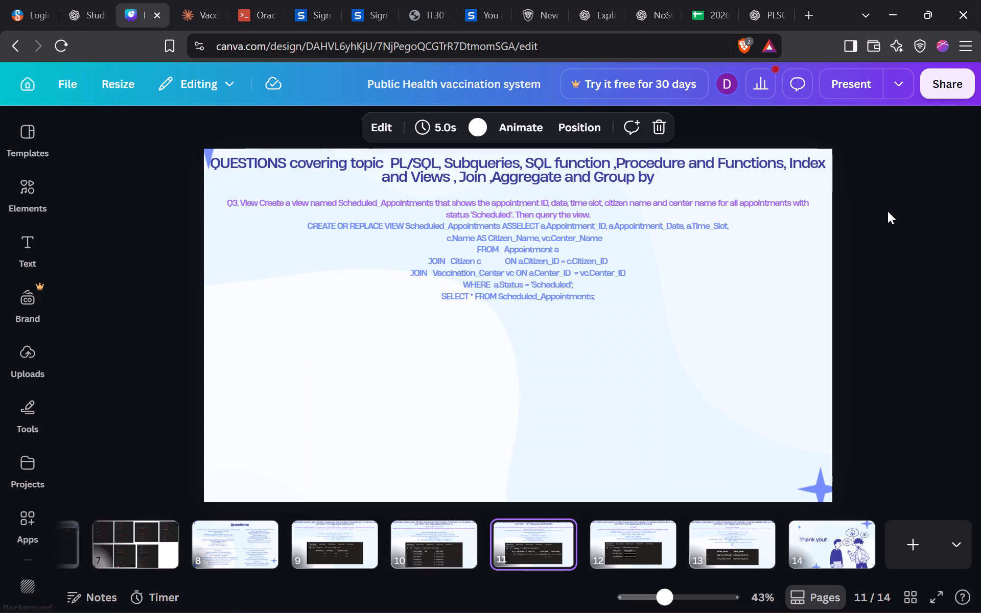
{"action": "key", "text": "Right"}
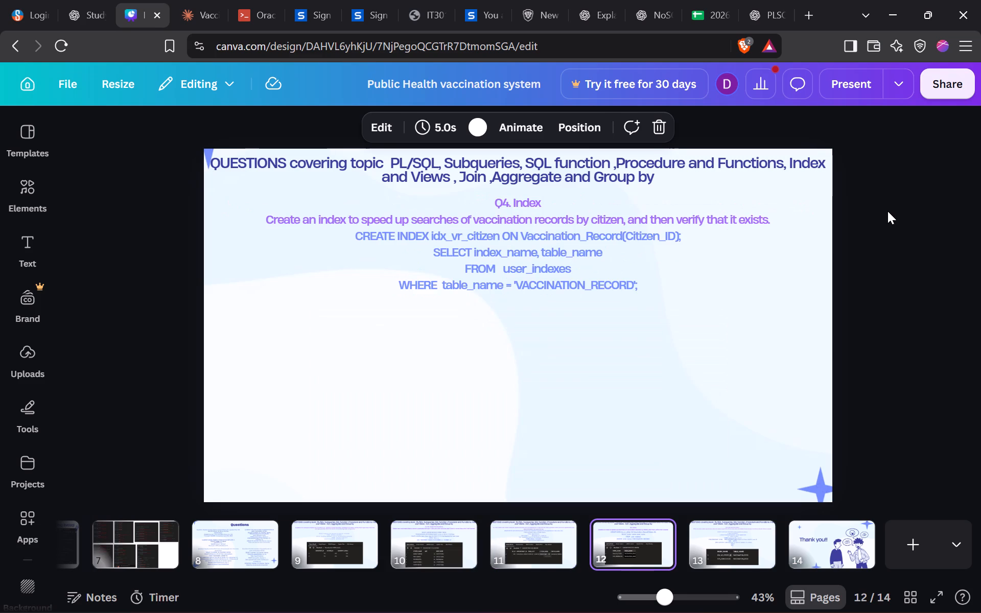
{"action": "key", "text": "Right"}
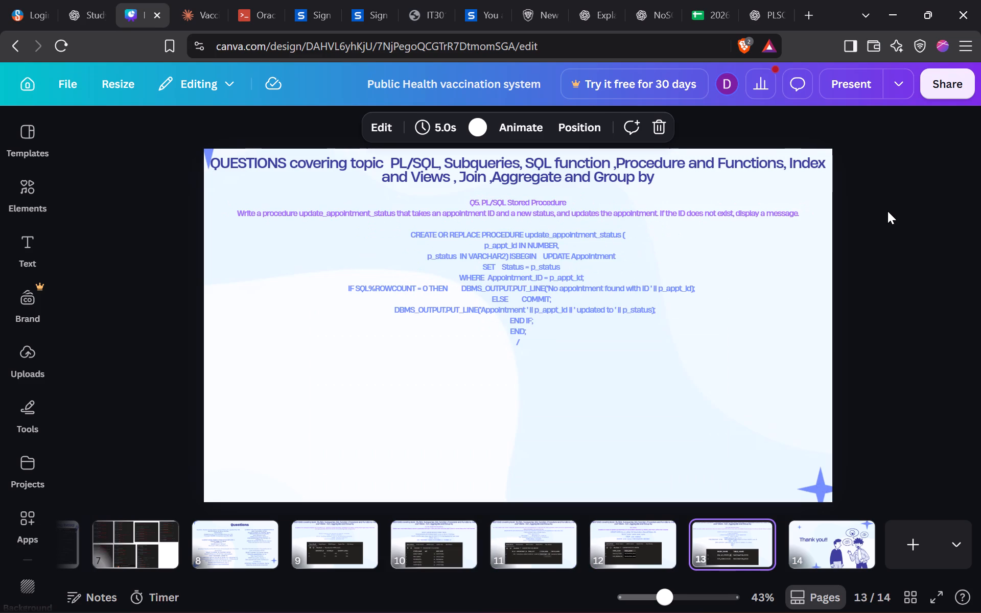
{"action": "key", "text": "Right"}
{"action": "key", "text": "Left"}
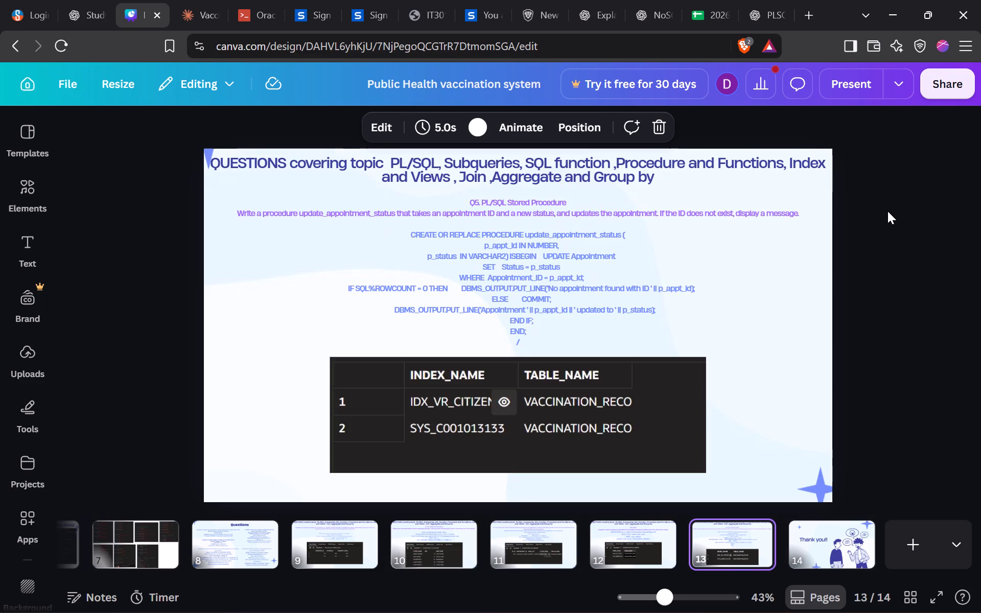
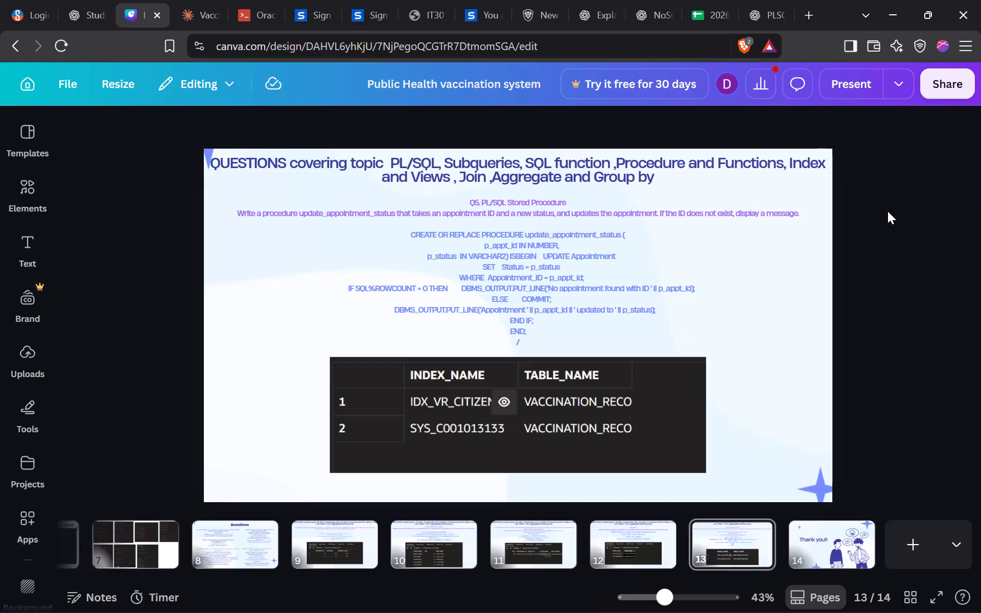
Switch to the DBMS Lab Plan spreadsheet, reload it and examine the marks and CA2 remarks for the Public Health vaccination system group.
{"action": "left_click", "coordinate": [709, 1]}
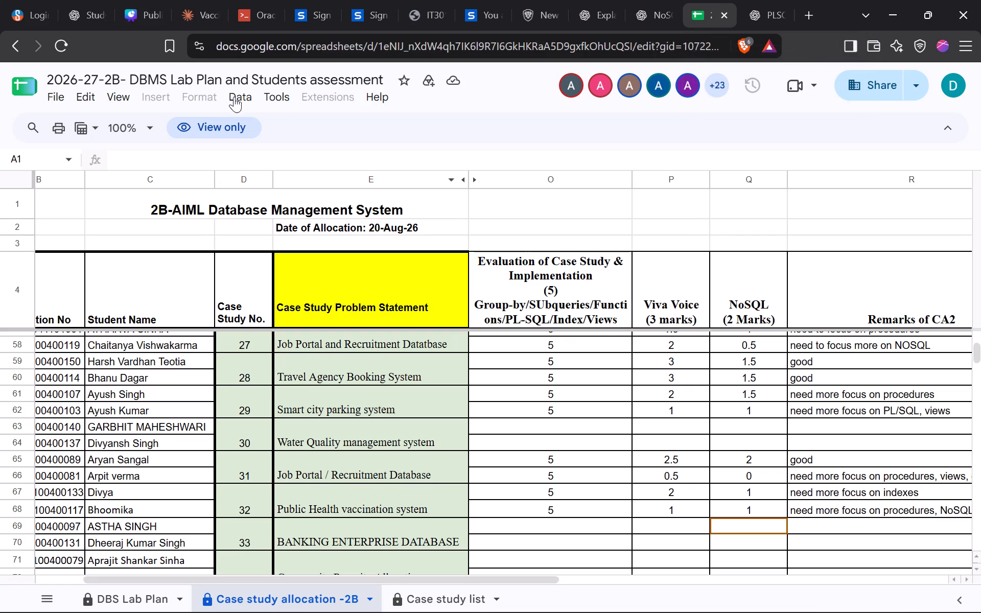
{"action": "left_click", "coordinate": [61, 56]}
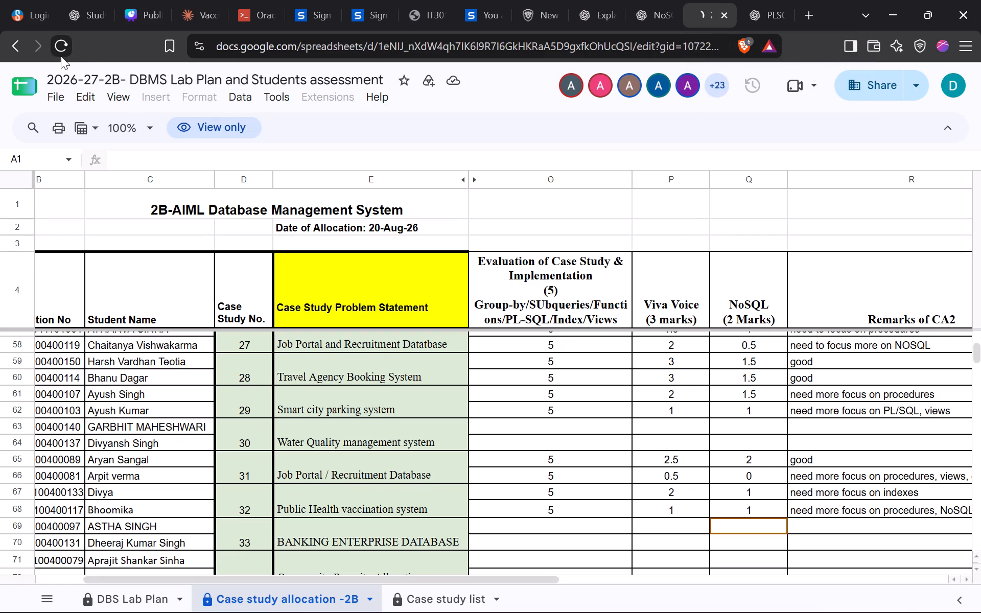
{"action": "scroll", "coordinate": [438, 416], "scroll_direction": "down", "scroll_amount": 2}
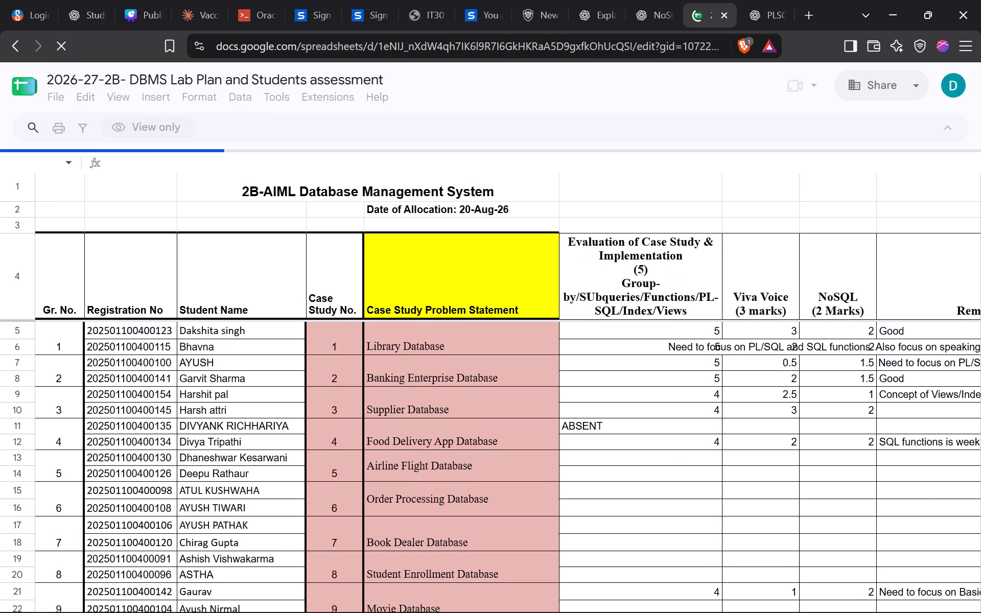
{"action": "scroll", "coordinate": [438, 416], "scroll_direction": "down", "scroll_amount": 7}
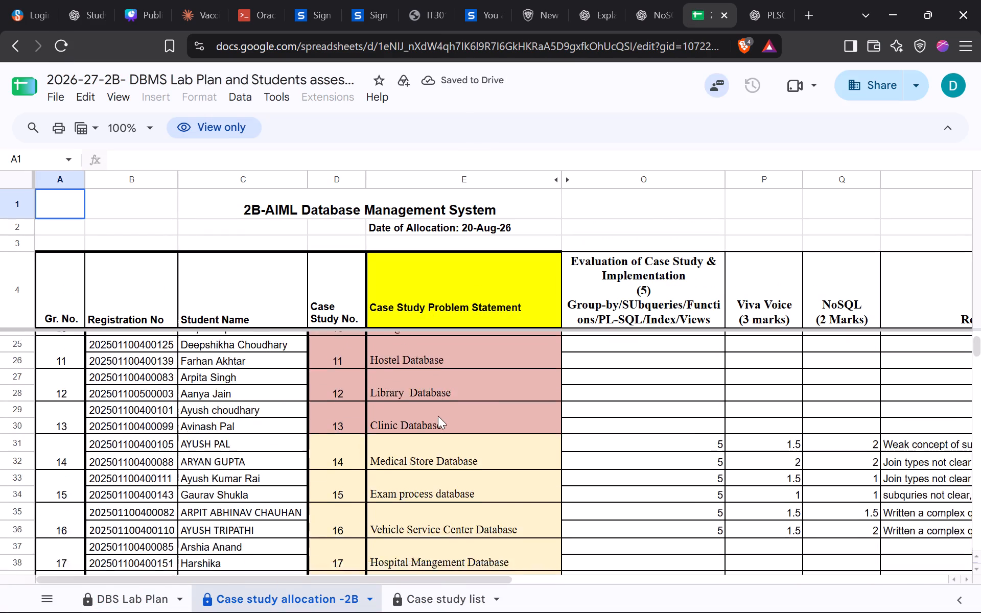
{"action": "scroll", "coordinate": [438, 416], "scroll_direction": "down", "scroll_amount": 6}
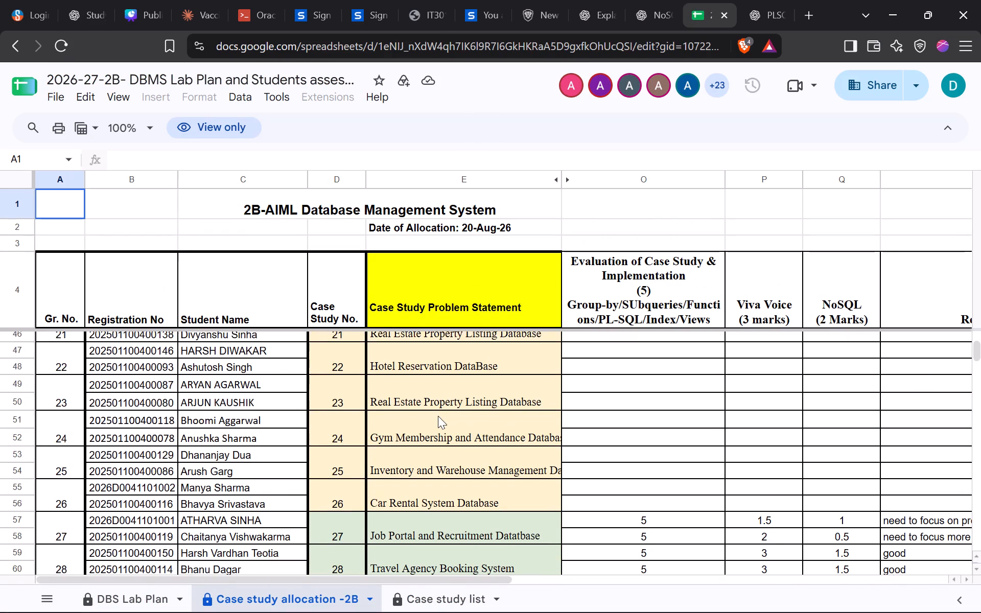
{"action": "scroll", "coordinate": [438, 416], "scroll_direction": "down", "scroll_amount": 1}
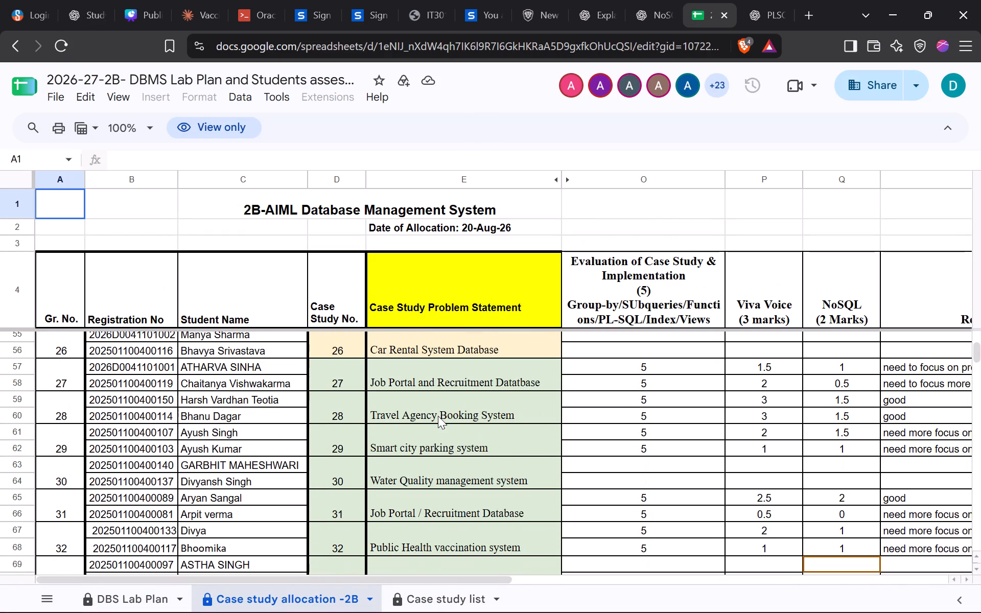
{"action": "scroll", "coordinate": [438, 416], "scroll_direction": "down", "scroll_amount": 2}
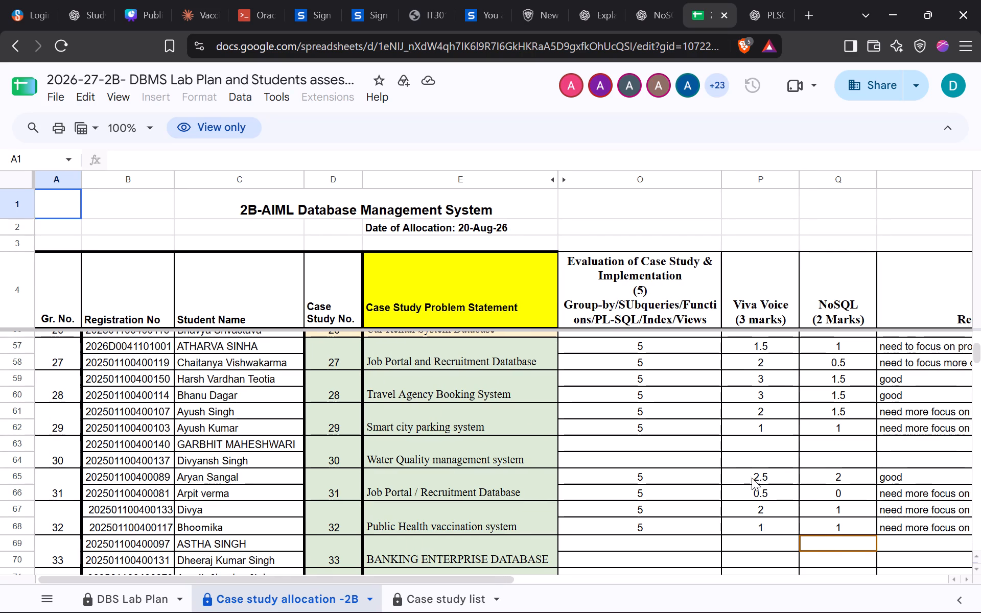
{"action": "scroll", "coordinate": [789, 517], "scroll_direction": "left", "scroll_amount": 1}
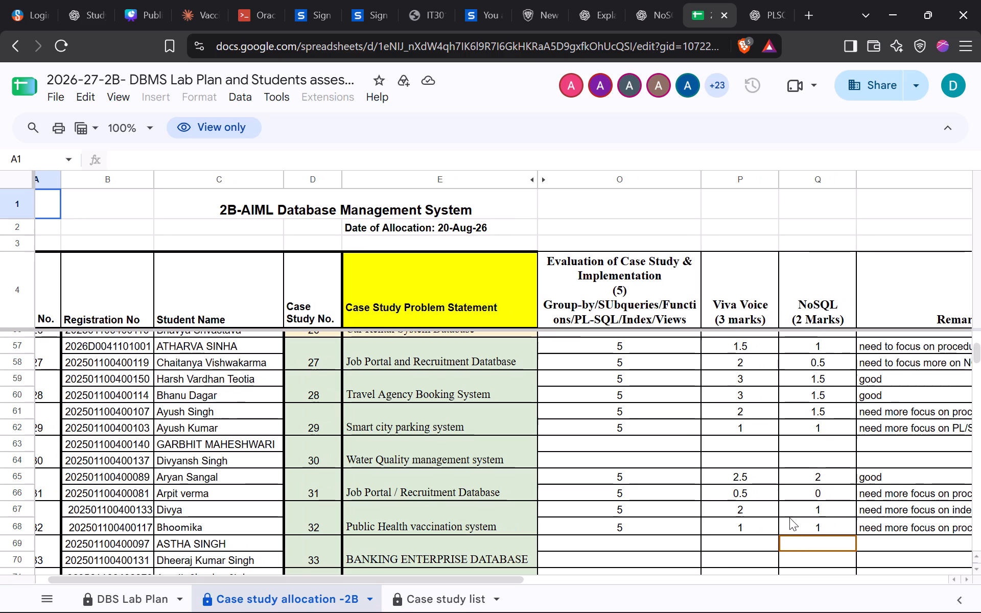
{"action": "scroll", "coordinate": [833, 502], "scroll_direction": "left", "scroll_amount": 1}
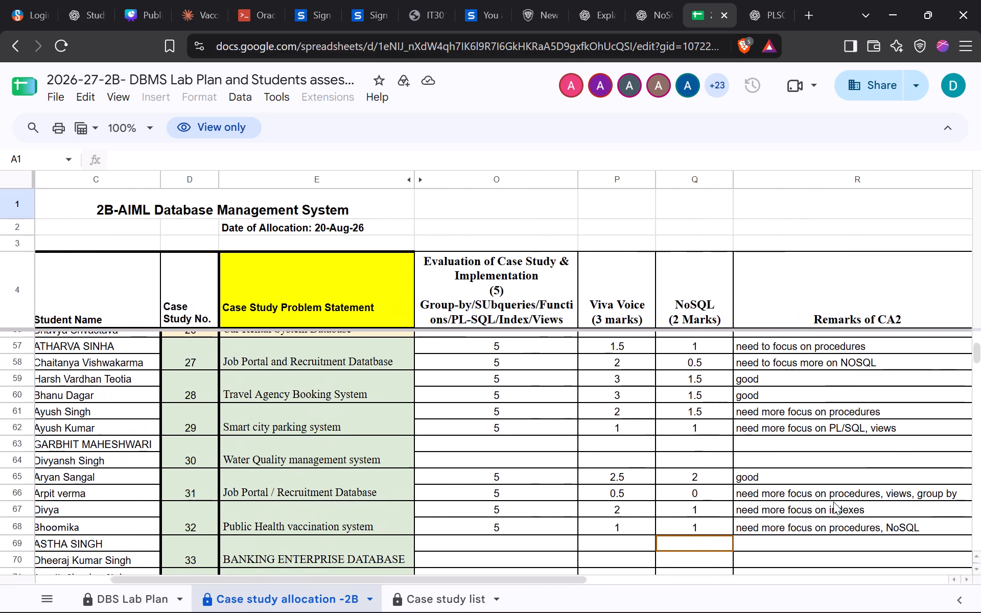
{"action": "scroll", "coordinate": [833, 502], "scroll_direction": "left", "scroll_amount": 1}
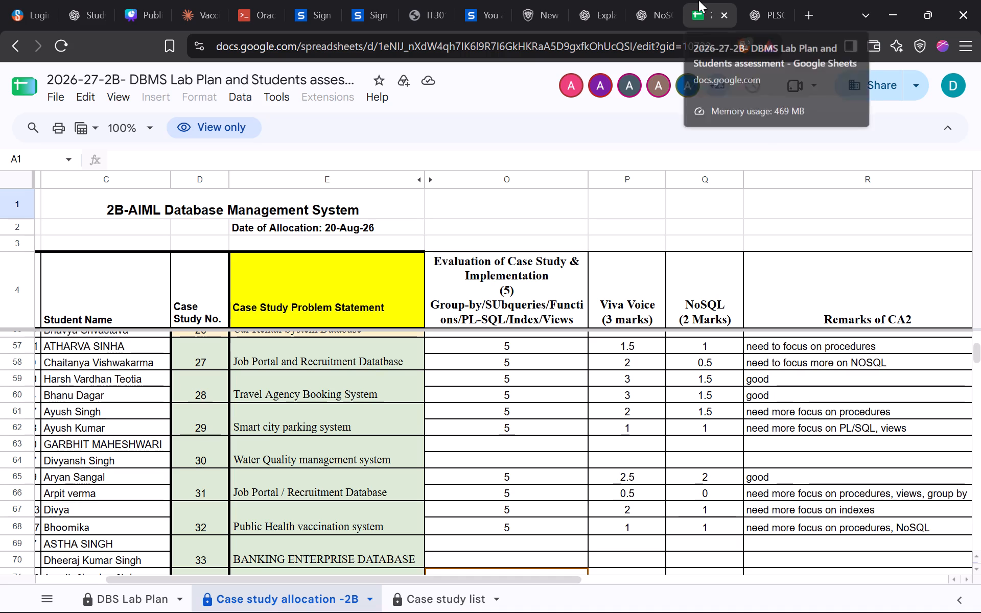
Look over the practice SQL questions on GROUP BY, HAVING and joins in the PLSQL Viva Study Guide chat in ChatGPT.
{"action": "left_click", "coordinate": [758, 6]}
{"action": "scroll", "coordinate": [729, 122], "scroll_direction": "up", "scroll_amount": 1}
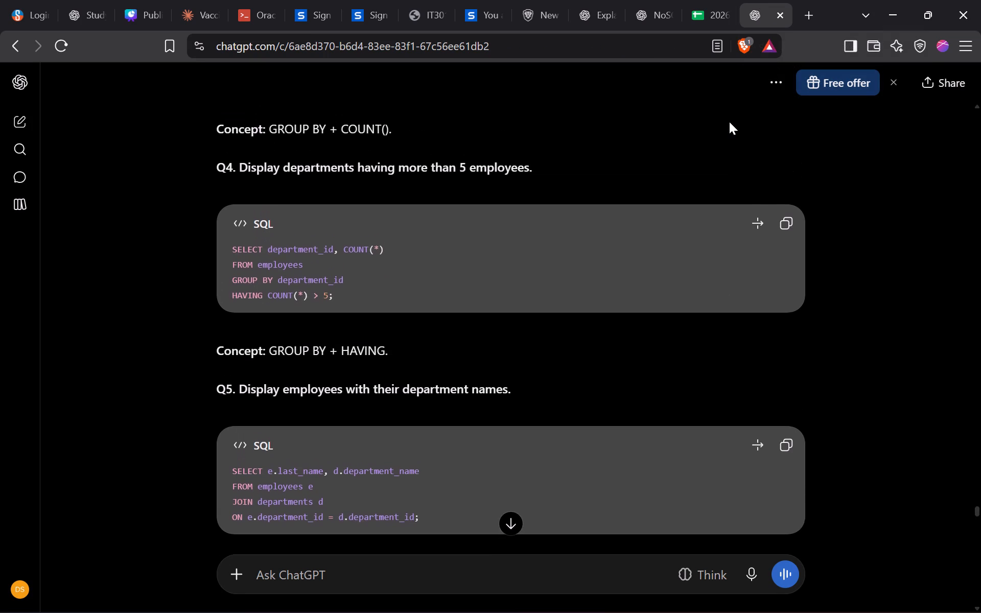
{"action": "scroll", "coordinate": [729, 122], "scroll_direction": "up", "scroll_amount": 7}
Switch to the FreeSQL worksheet and toggle line comments on the entire Vaccination.sql script.
{"action": "left_click", "coordinate": [263, 0]}
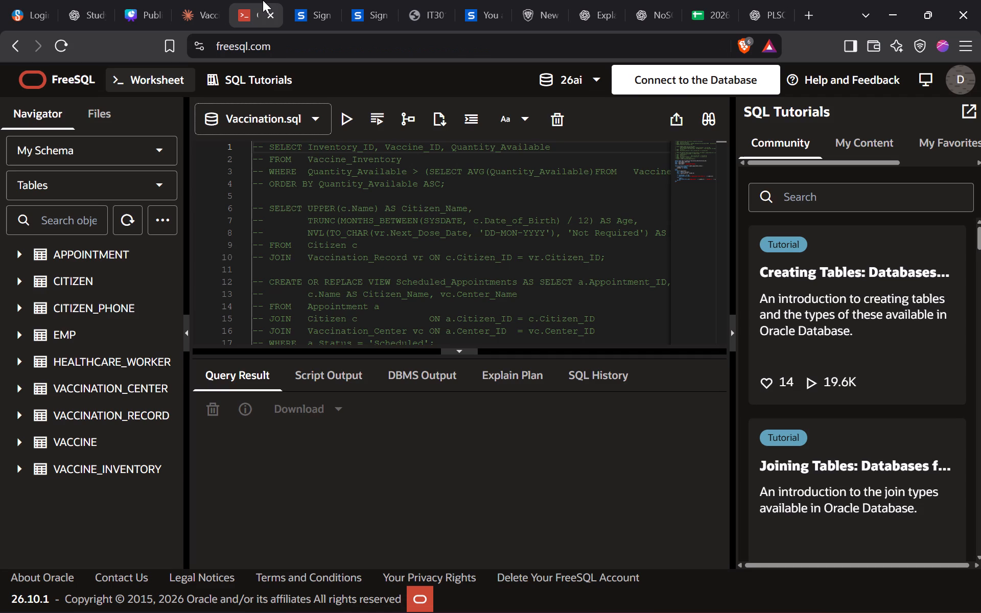
{"action": "scroll", "coordinate": [498, 384], "scroll_direction": "up", "scroll_amount": 2}
{"action": "scroll", "coordinate": [471, 307], "scroll_direction": "up", "scroll_amount": 15}
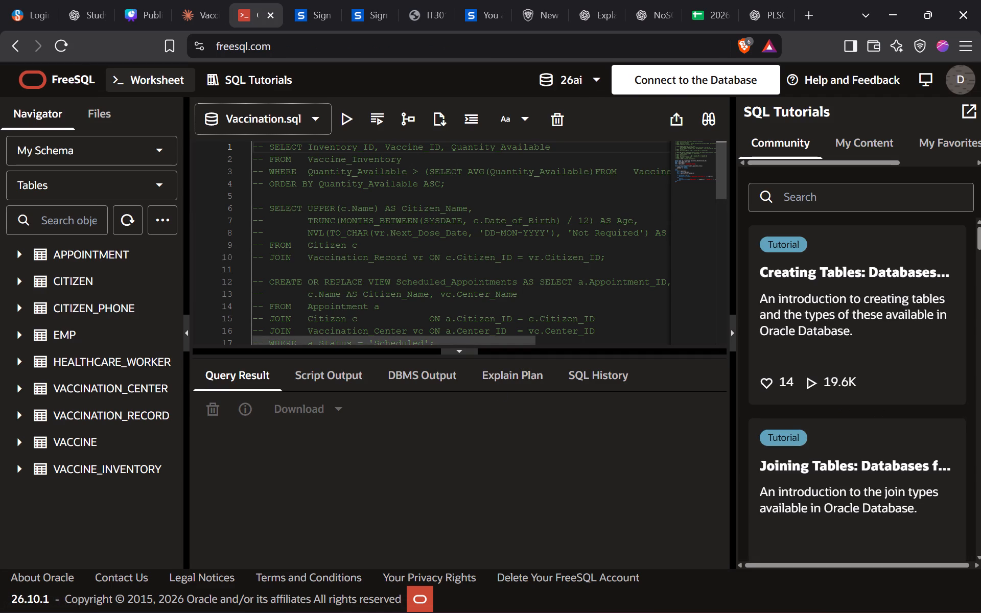
{"action": "scroll", "coordinate": [471, 307], "scroll_direction": "up", "scroll_amount": 16}
{"action": "scroll", "coordinate": [474, 314], "scroll_direction": "up", "scroll_amount": 16}
{"action": "left_click", "coordinate": [382, 257]}
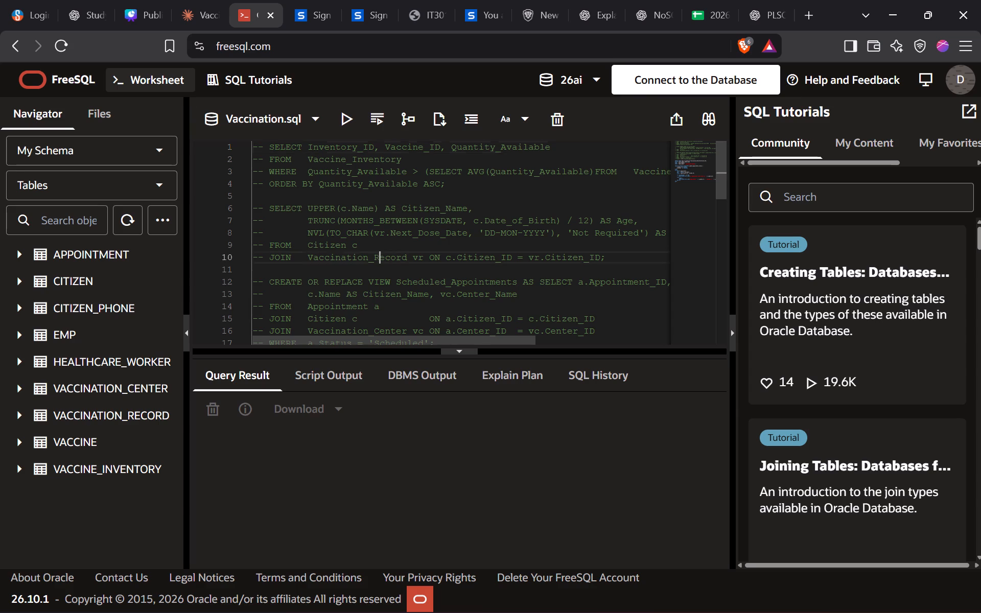
{"action": "key", "text": "ctrl+a"}
{"action": "key", "text": "ctrl+slash"}
{"action": "left_click", "coordinate": [382, 257]}
{"action": "scroll", "coordinate": [382, 257], "scroll_direction": "up", "scroll_amount": 8}
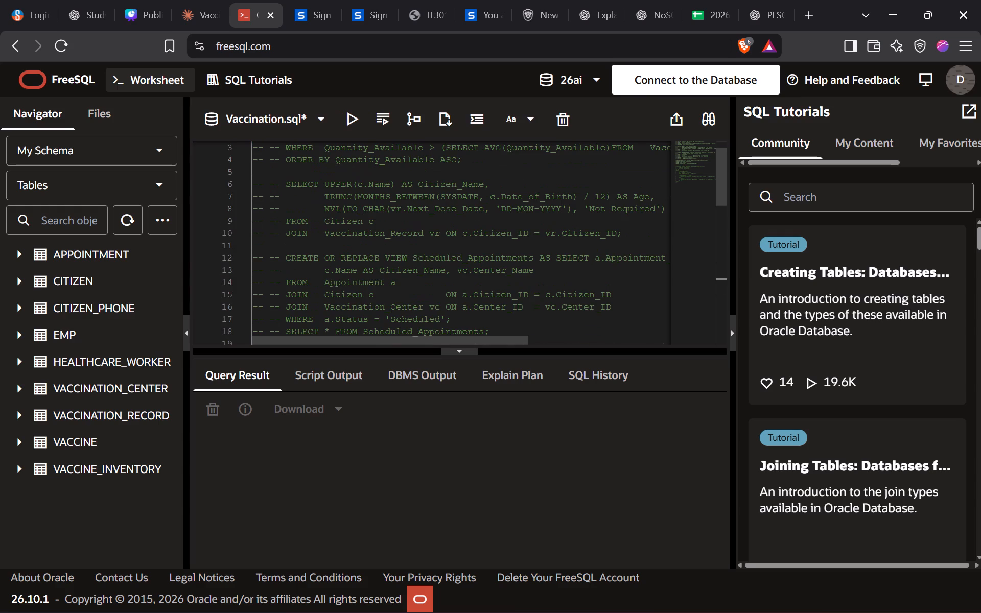
{"action": "scroll", "coordinate": [382, 257], "scroll_direction": "up", "scroll_amount": 9}
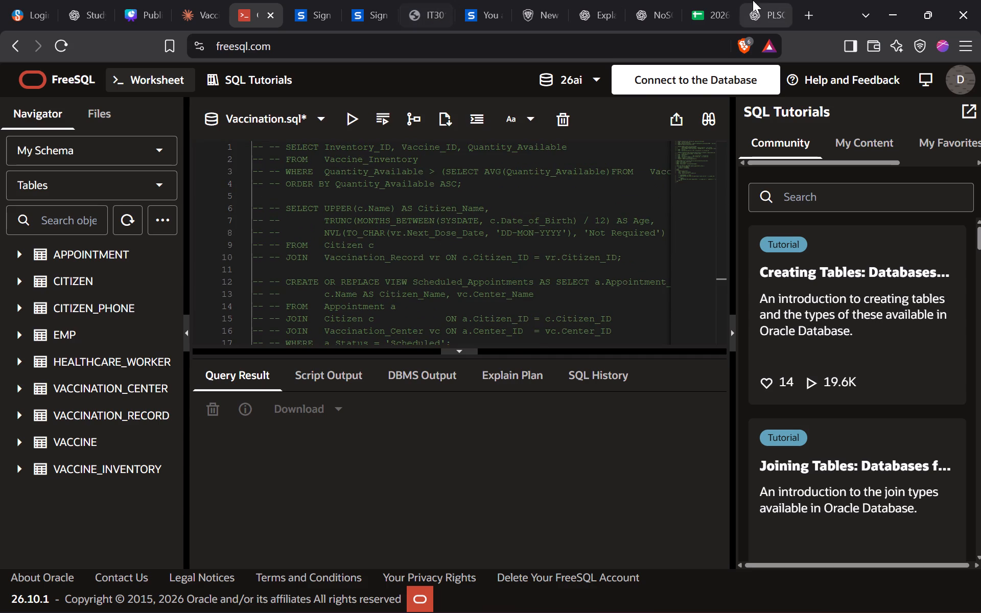
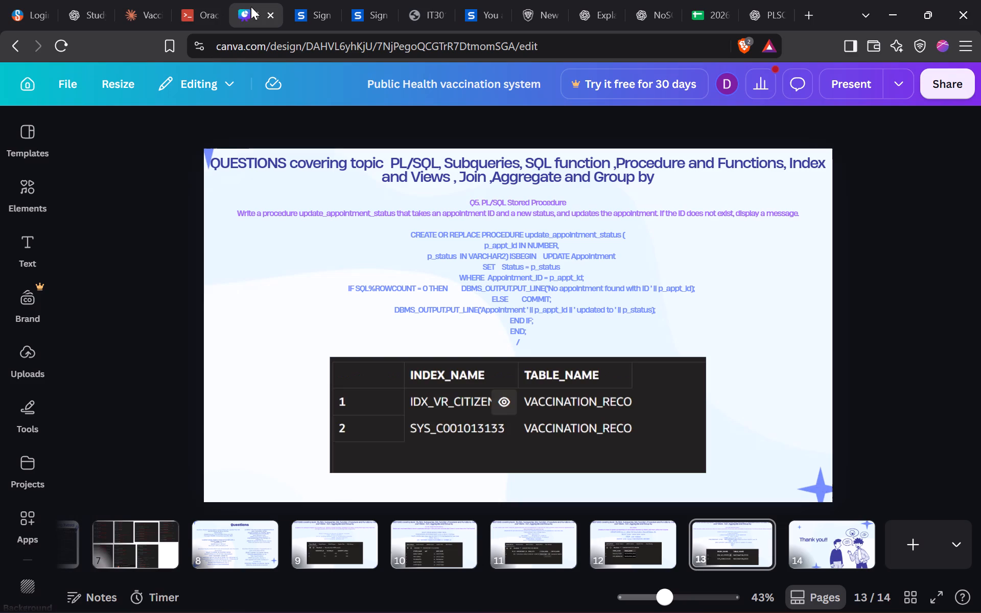
Look over the Q5, Q3 and Q1 question slides in Canva, comparing them with the Vaccination.sql script in FreeSQL.
{"action": "left_click", "coordinate": [508, 264]}
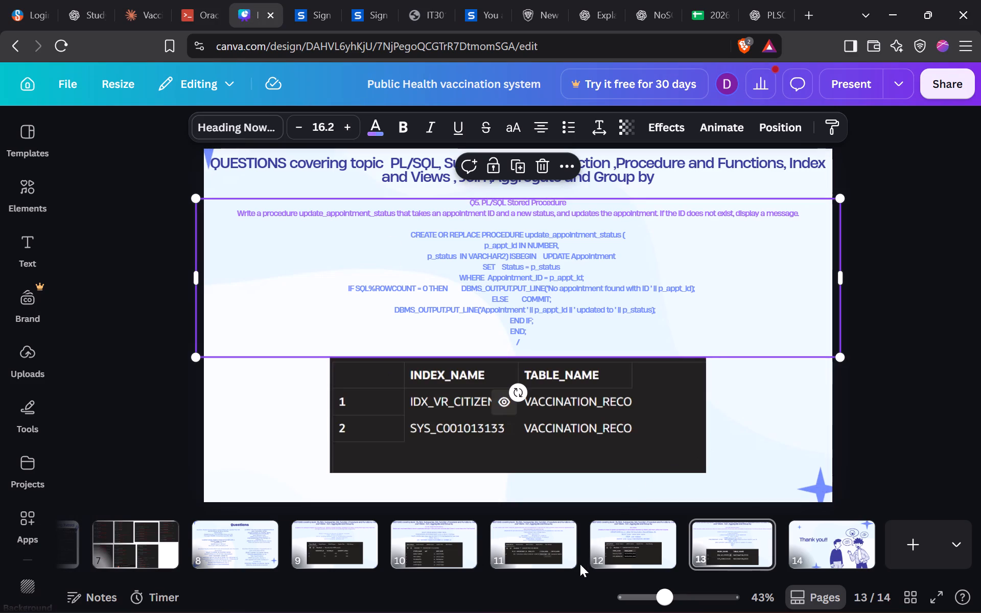
{"action": "left_click", "coordinate": [563, 541]}
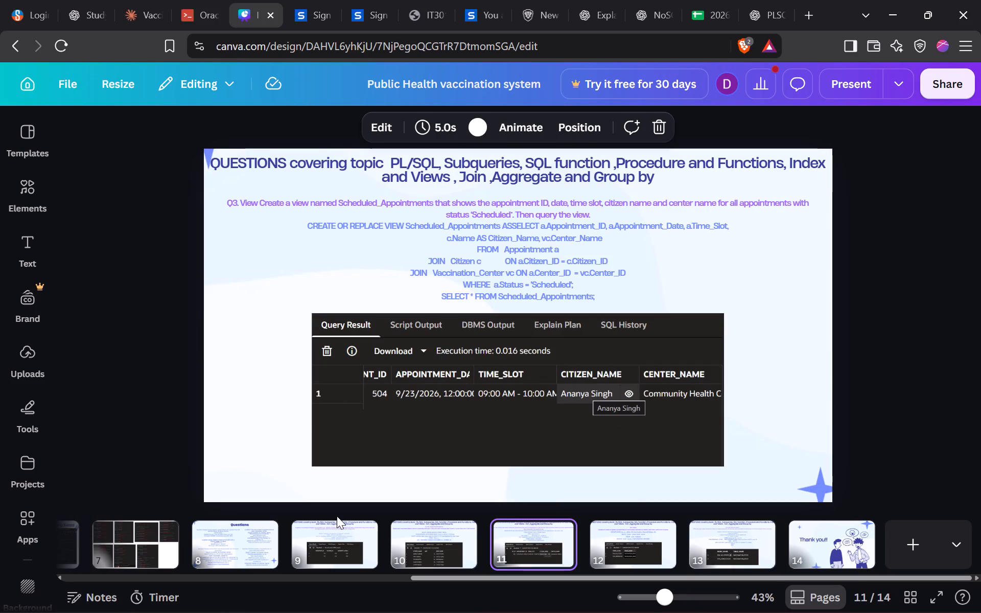
{"action": "left_click", "coordinate": [337, 548]}
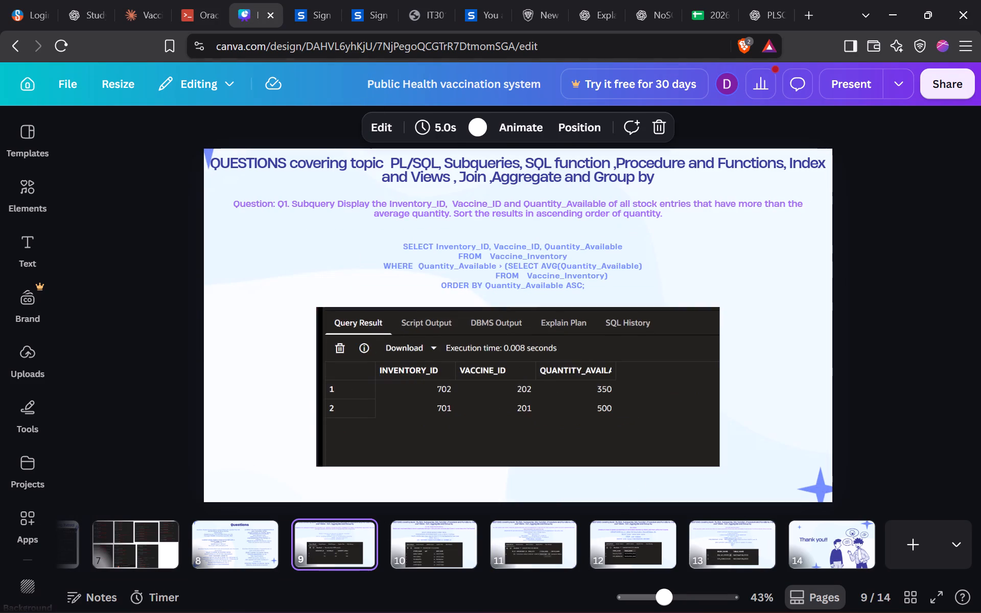
{"action": "left_click", "coordinate": [209, 5]}
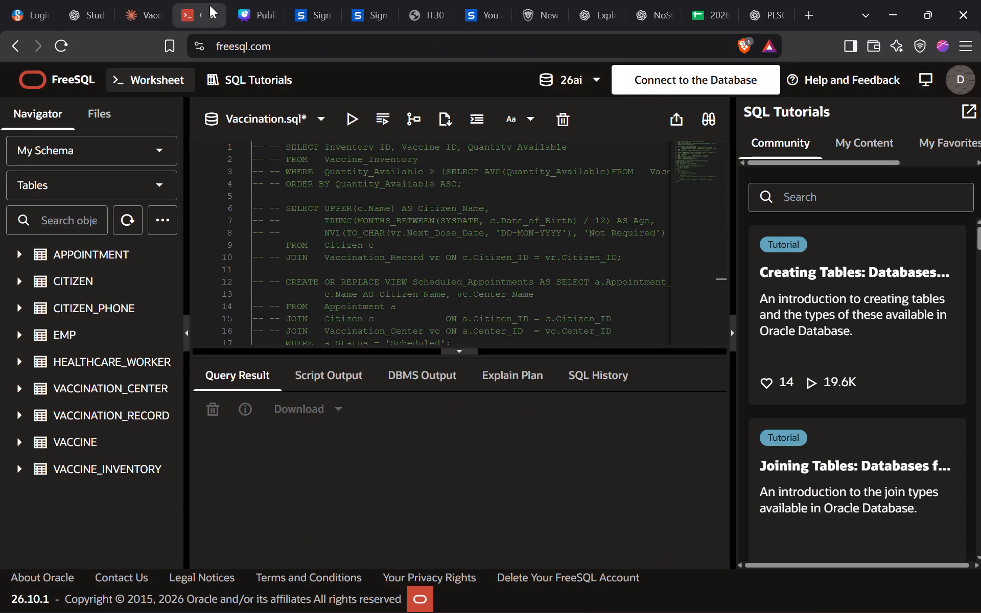
{"action": "scroll", "coordinate": [344, 192], "scroll_direction": "up", "scroll_amount": 1}
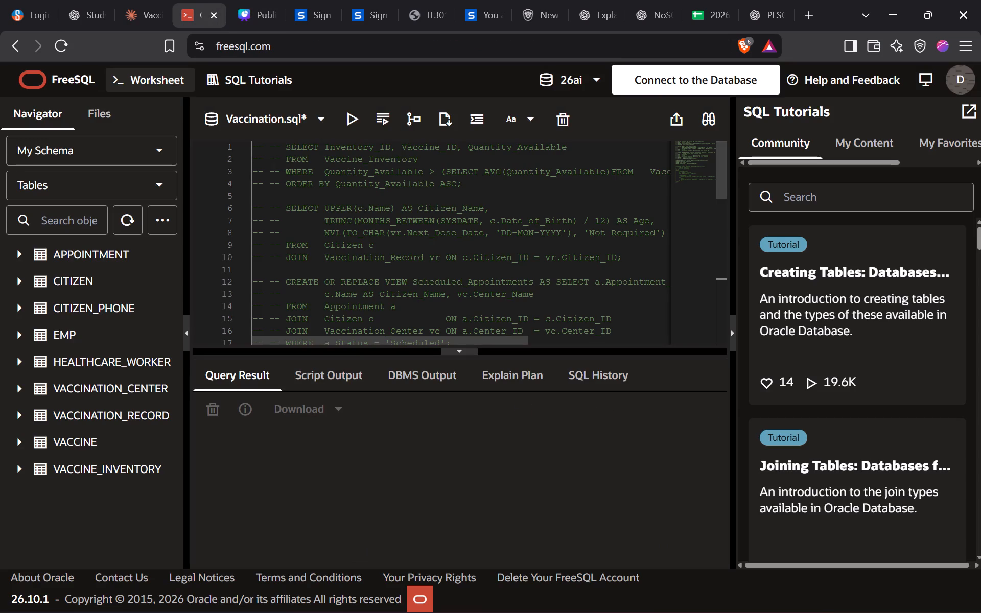
{"action": "scroll", "coordinate": [344, 192], "scroll_direction": "up", "scroll_amount": 2}
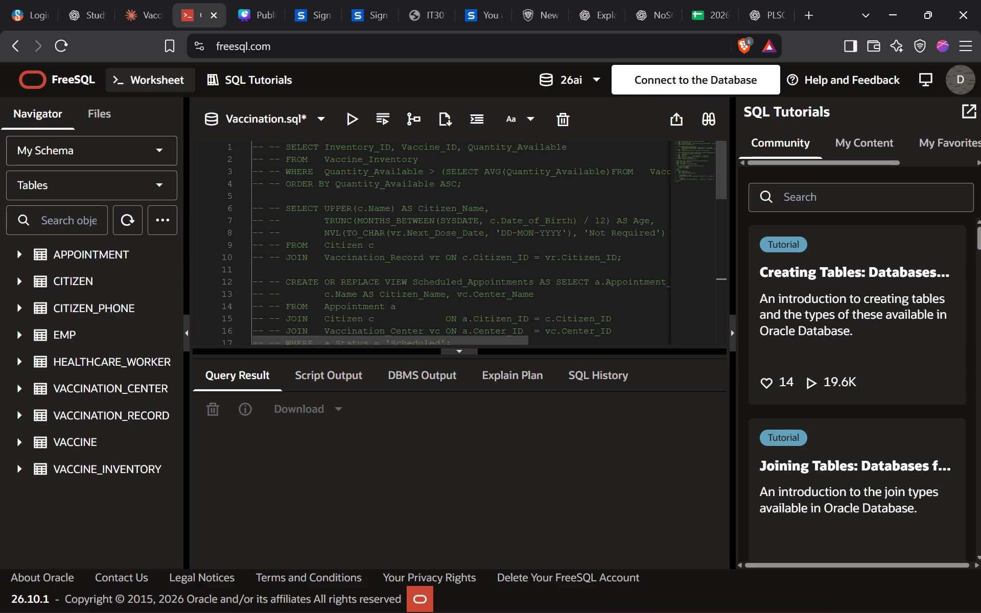
{"action": "scroll", "coordinate": [344, 192], "scroll_direction": "up", "scroll_amount": 2}
{"action": "left_click", "coordinate": [249, 5]}
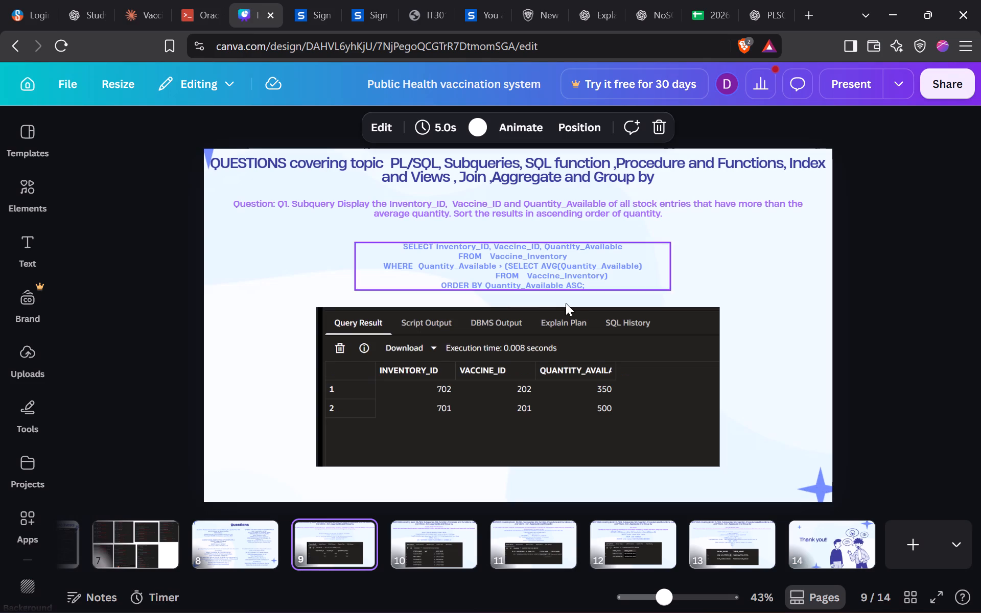
Switch to the FreeSQL worksheet and remove one level of line comments from the entire Vaccination.sql script.
{"action": "left_click", "coordinate": [199, 24]}
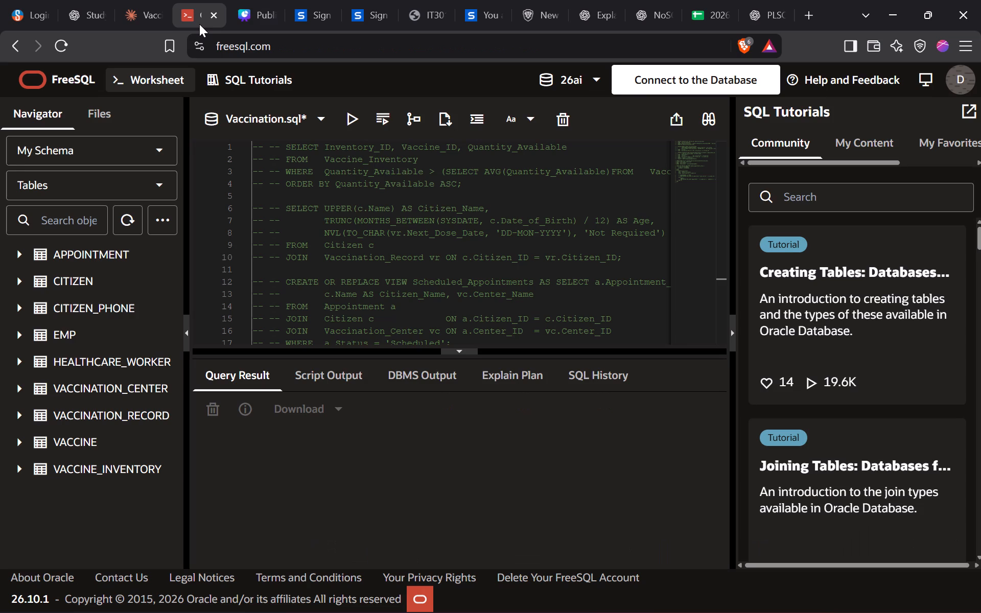
{"action": "left_click", "coordinate": [467, 195]}
{"action": "left_click", "coordinate": [440, 166]}
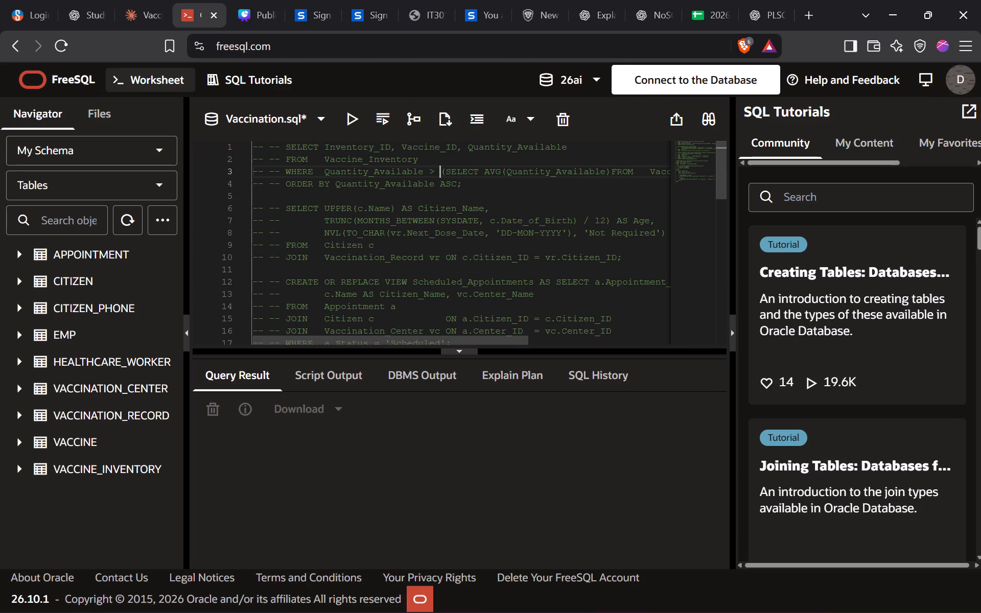
{"action": "key", "text": "ctrl+a"}
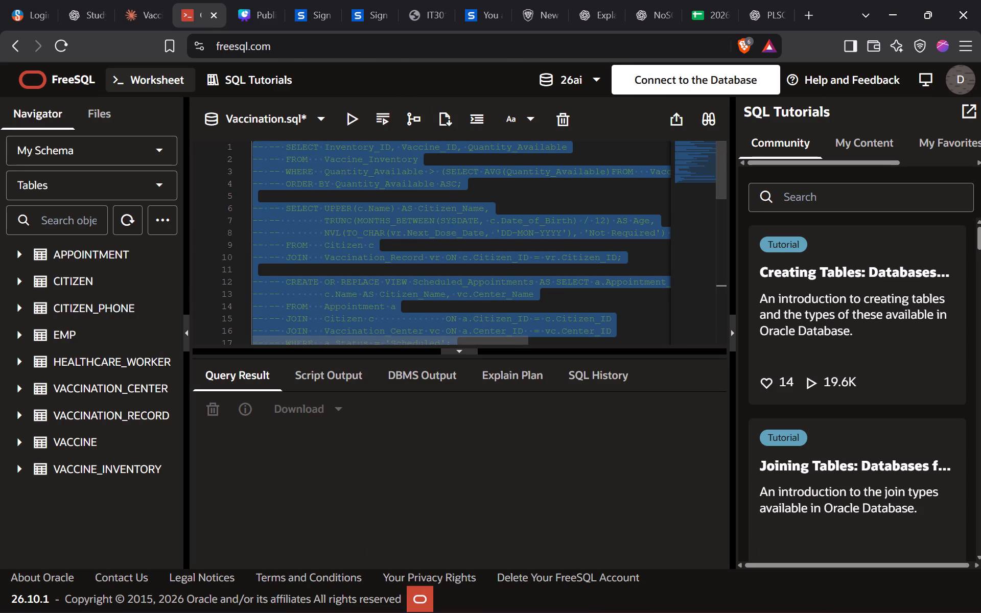
{"action": "key", "text": "ctrl+slash"}
{"action": "scroll", "coordinate": [467, 235], "scroll_direction": "up", "scroll_amount": 18}
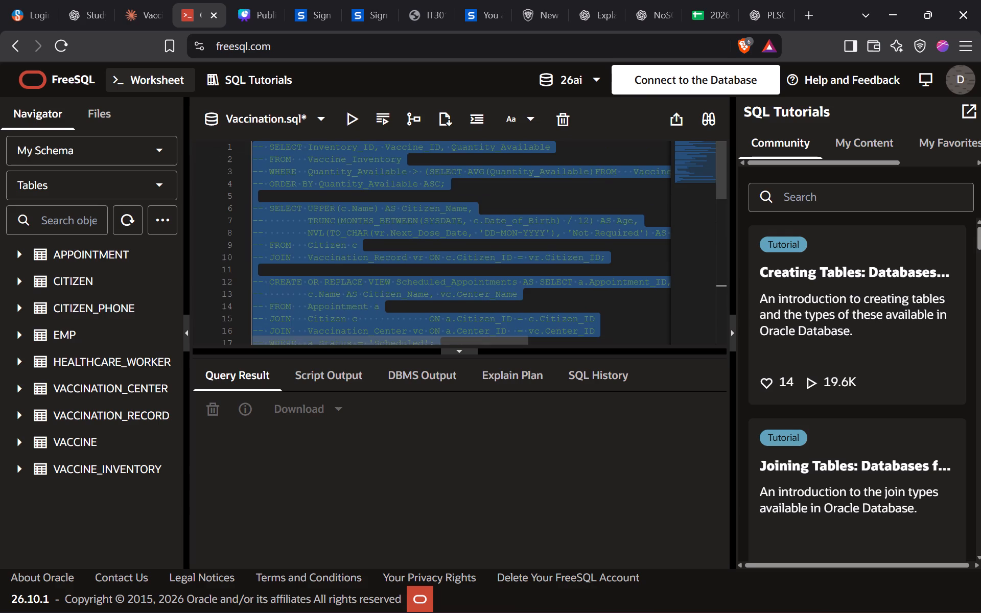
Uncomment the first query, the Vaccine_Inventory subquery on lines 1 to 4.
{"action": "left_click", "coordinate": [470, 189]}
{"action": "left_click_drag", "start_coordinate": [470, 189], "coordinate": [247, 138]}
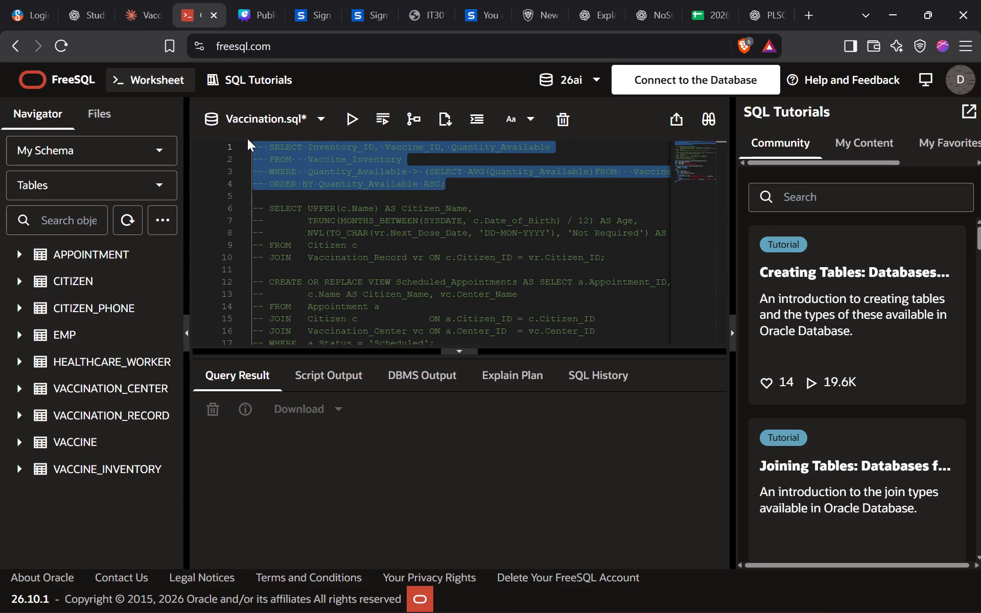
{"action": "key", "text": "ctrl+slash"}
{"action": "left_click", "coordinate": [489, 182]}
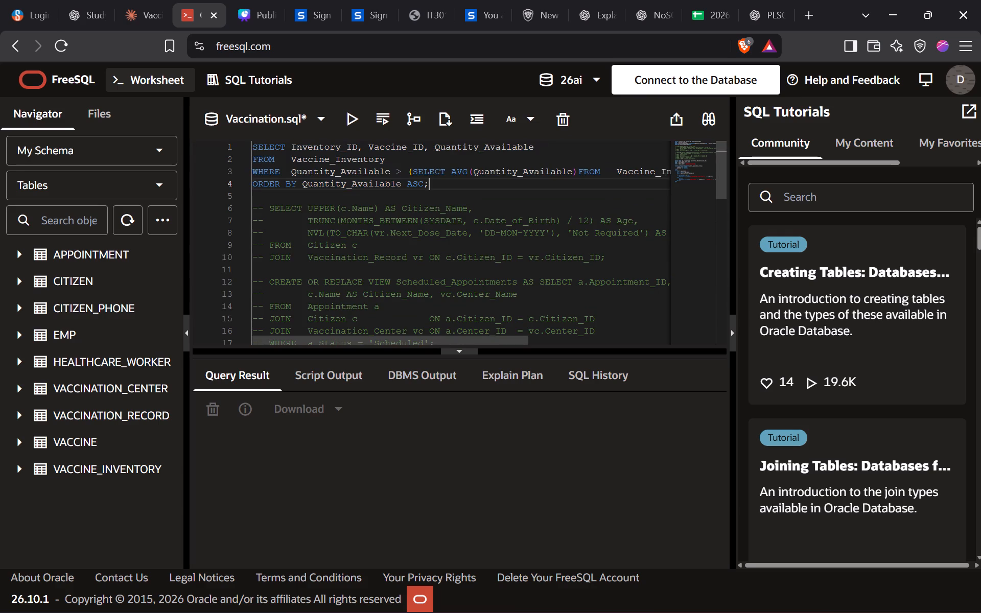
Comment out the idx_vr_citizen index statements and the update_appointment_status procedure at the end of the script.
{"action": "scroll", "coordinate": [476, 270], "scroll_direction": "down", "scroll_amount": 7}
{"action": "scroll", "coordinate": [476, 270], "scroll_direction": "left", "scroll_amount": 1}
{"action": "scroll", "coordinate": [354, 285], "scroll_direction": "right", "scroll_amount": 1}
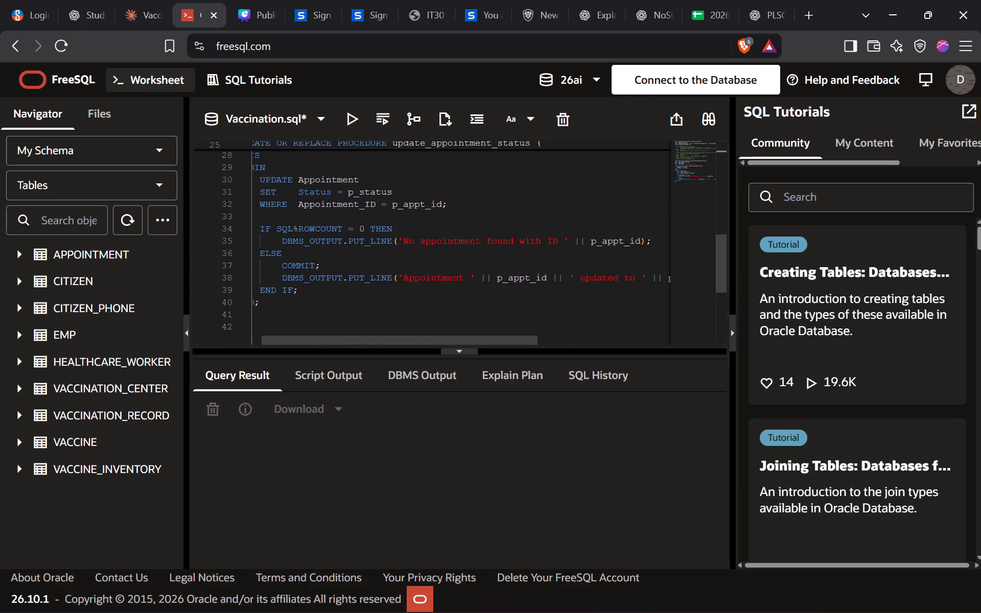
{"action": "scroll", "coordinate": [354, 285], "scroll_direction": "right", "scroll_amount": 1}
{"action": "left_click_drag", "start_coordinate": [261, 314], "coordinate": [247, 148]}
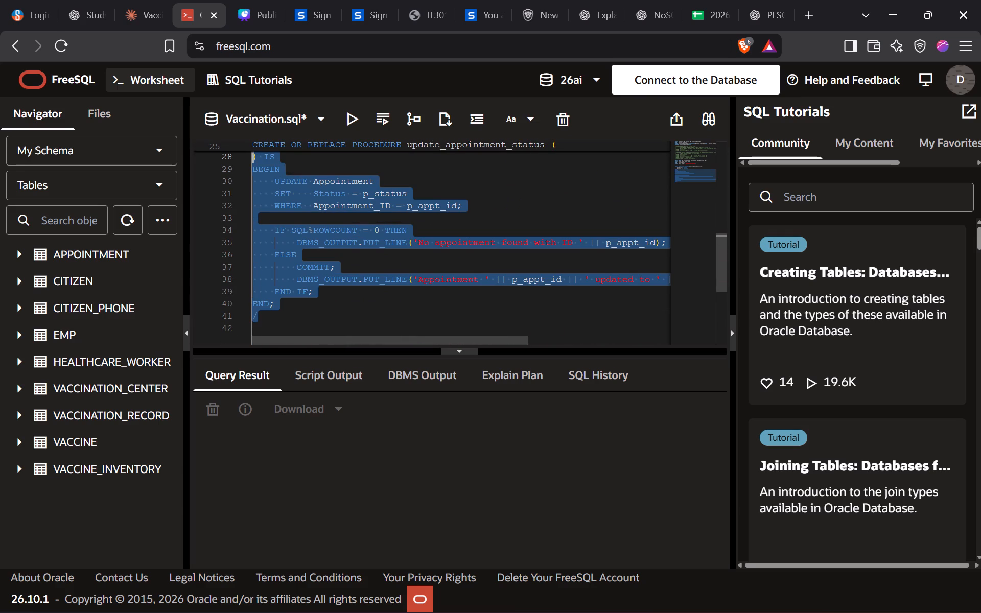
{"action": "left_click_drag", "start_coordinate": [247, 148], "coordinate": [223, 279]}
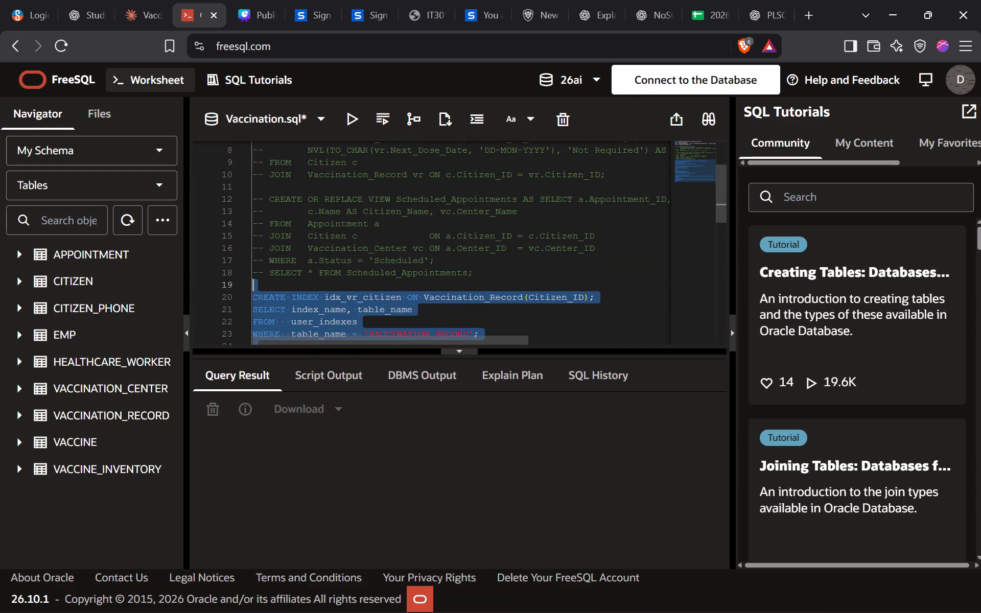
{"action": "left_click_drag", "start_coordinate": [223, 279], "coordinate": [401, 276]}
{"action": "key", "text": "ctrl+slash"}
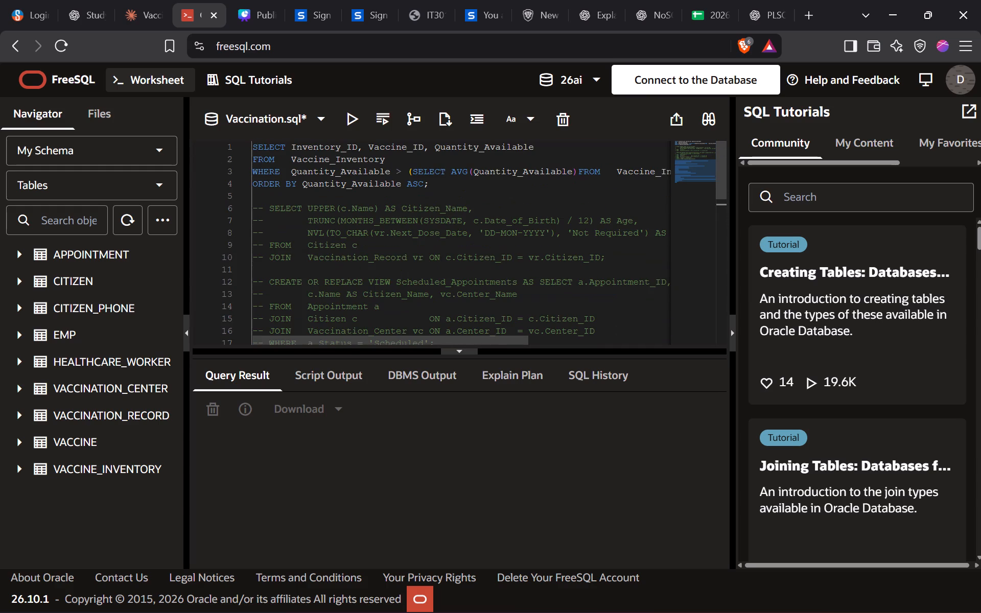
Run the script in the worksheet and check its query result.
{"action": "scroll", "coordinate": [401, 276], "scroll_direction": "up", "scroll_amount": 7}
{"action": "left_click", "coordinate": [348, 129]}
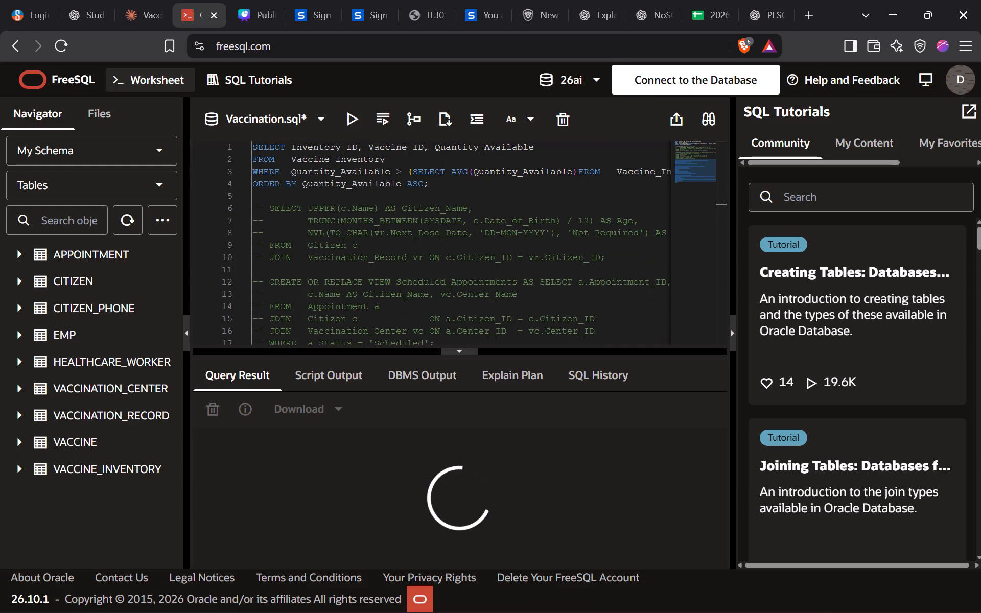
{"action": "scroll", "coordinate": [439, 457], "scroll_direction": "up", "scroll_amount": 7}
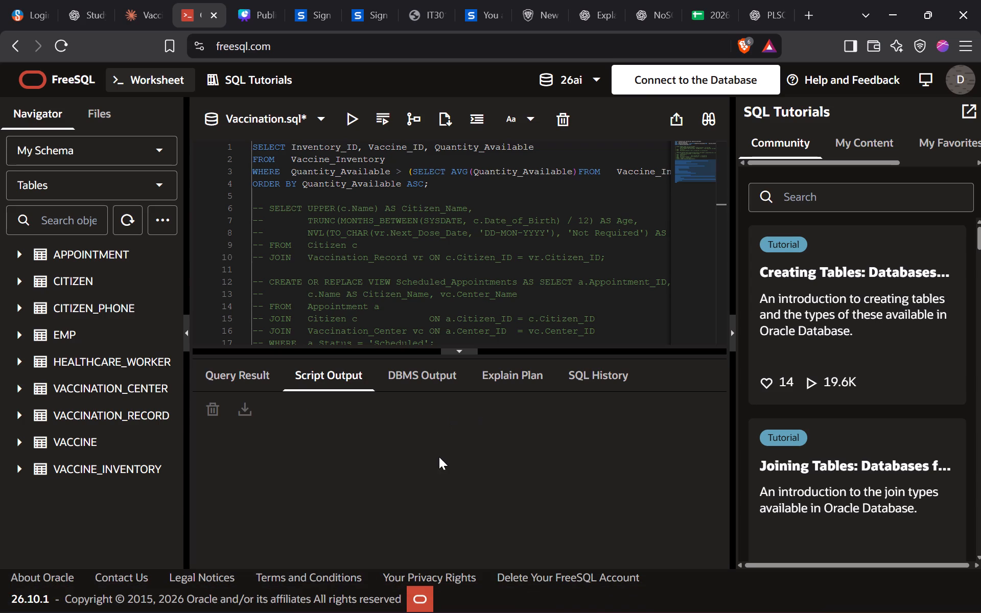
{"action": "left_click", "coordinate": [232, 380]}
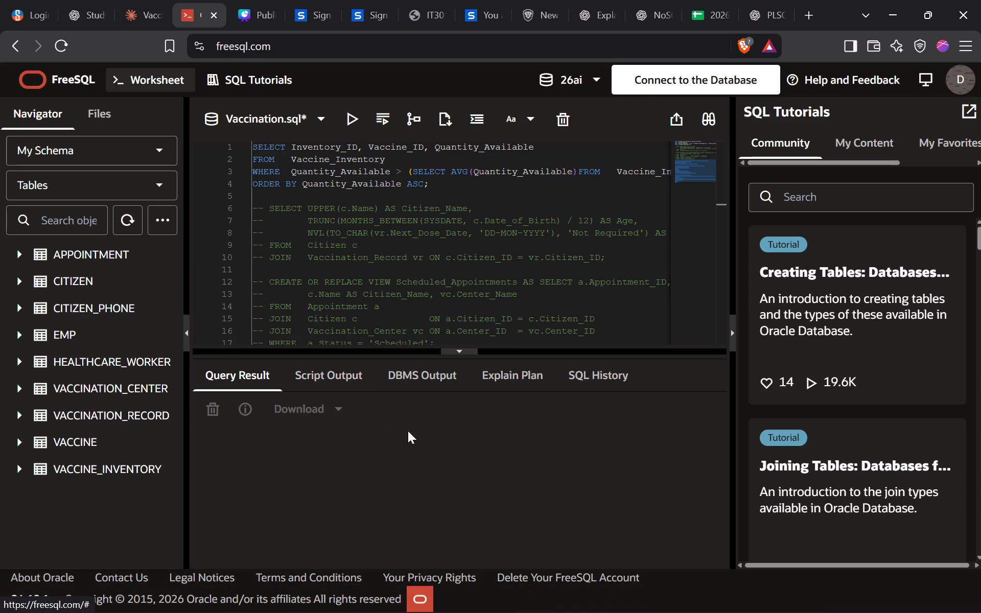
{"action": "scroll", "coordinate": [425, 254], "scroll_direction": "up", "scroll_amount": 1}
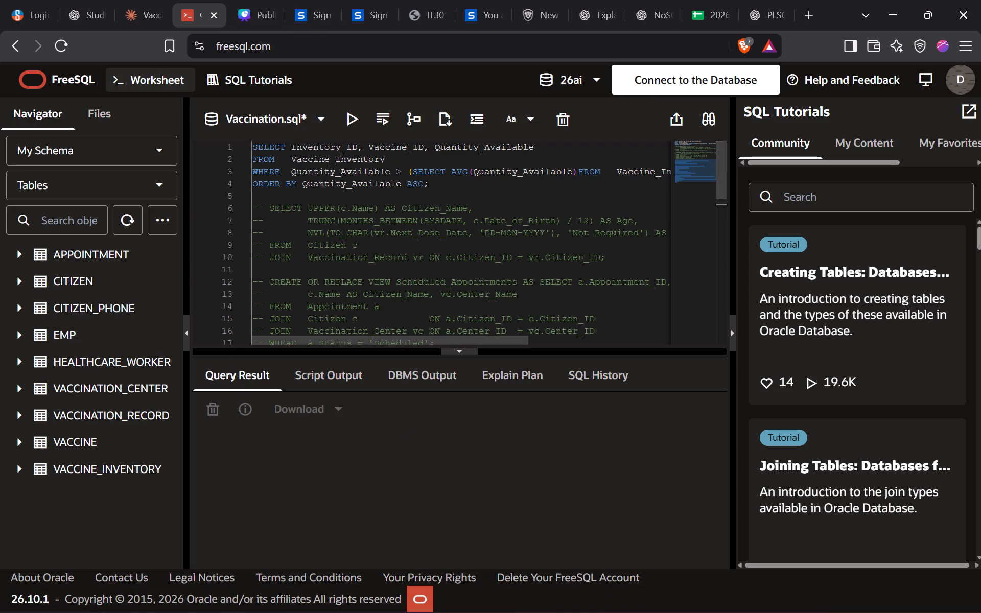
Delete everything below the Vaccine_Inventory subquery from the Vaccination.sql script.
{"action": "left_click", "coordinate": [319, 249]}
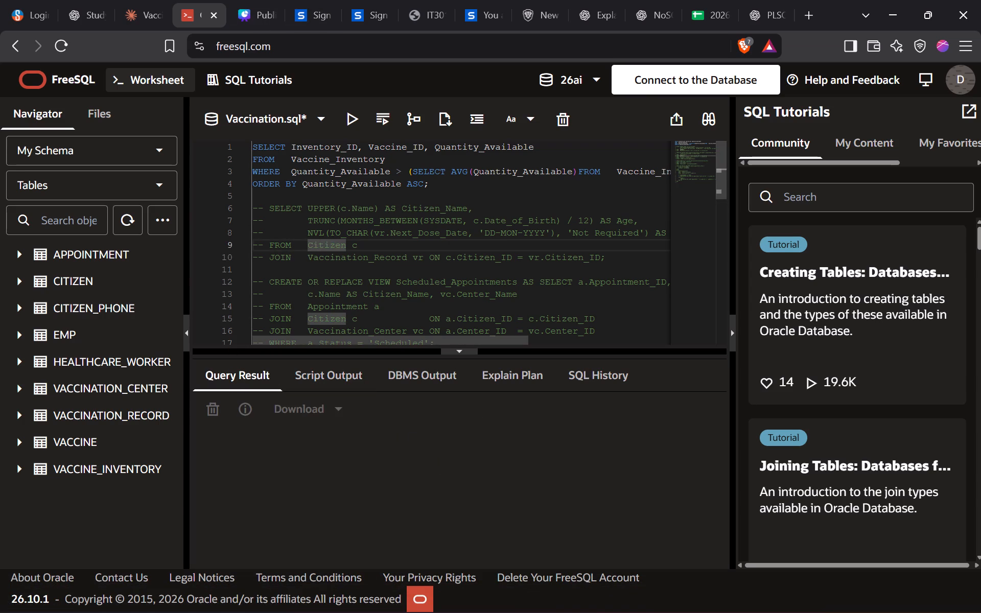
{"action": "left_click_drag", "start_coordinate": [255, 199], "coordinate": [497, 599]}
{"action": "key", "text": "BackSpace"}
{"action": "scroll", "coordinate": [497, 599], "scroll_direction": "up", "scroll_amount": 1}
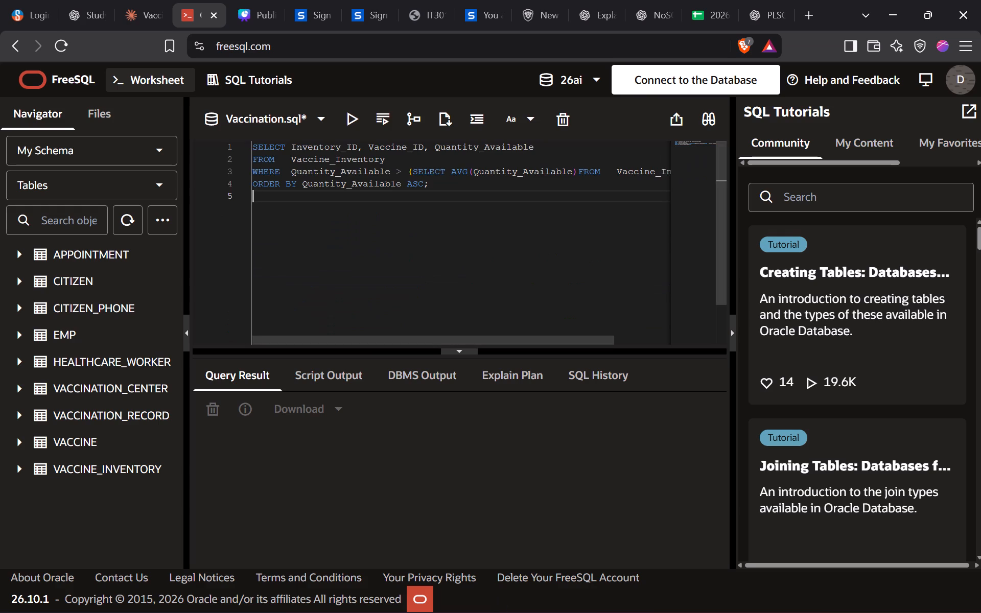
{"action": "scroll", "coordinate": [497, 599], "scroll_direction": "up", "scroll_amount": 1}
Check the Q1 subquery slide in Canva and return to the FreeSQL worksheet.
{"action": "left_click", "coordinate": [244, 0]}
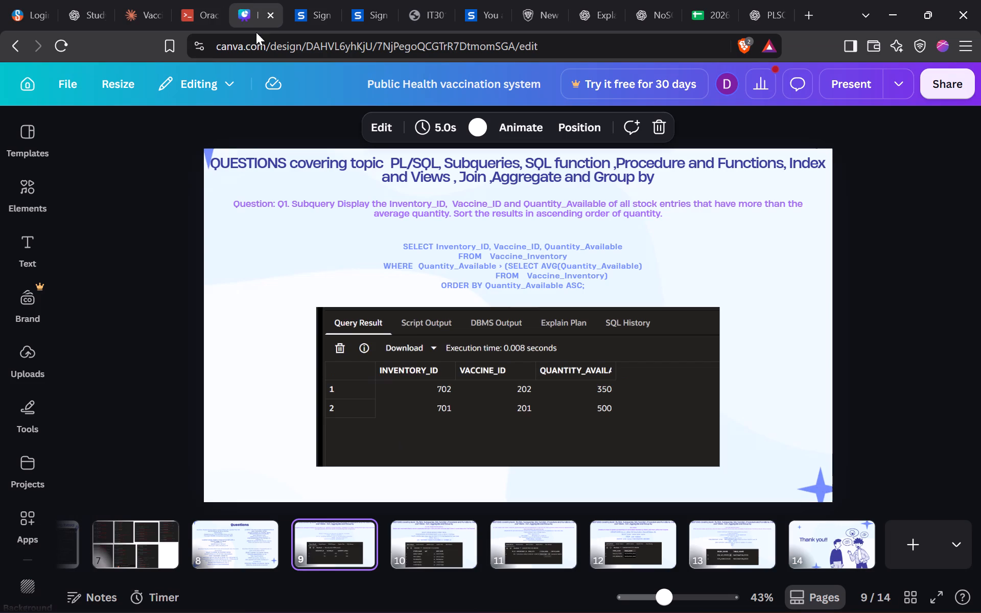
{"action": "left_click", "coordinate": [182, 0]}
{"action": "scroll", "coordinate": [363, 194], "scroll_direction": "up", "scroll_amount": 7}
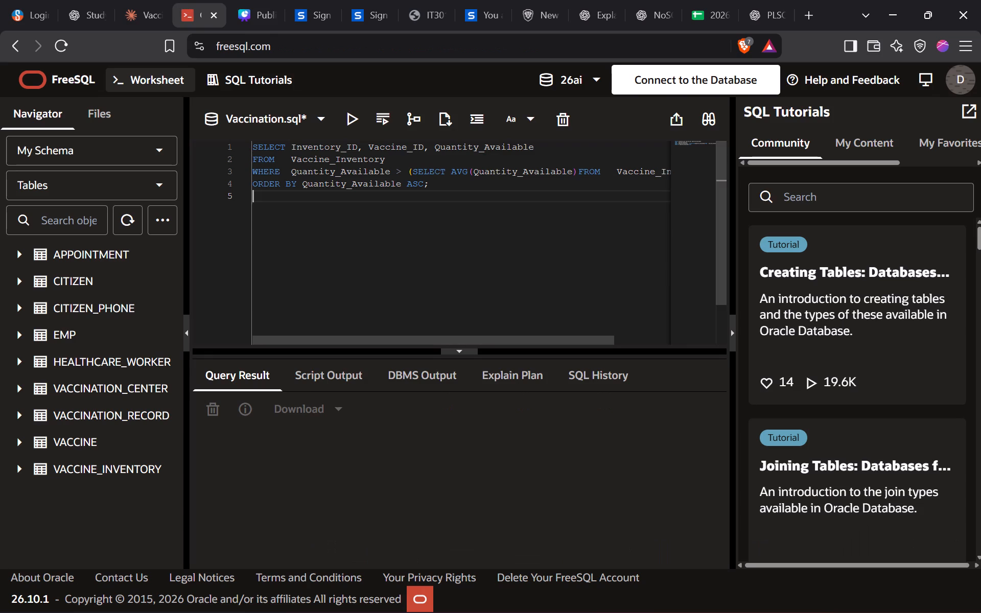
{"action": "scroll", "coordinate": [363, 194], "scroll_direction": "up", "scroll_amount": 2}
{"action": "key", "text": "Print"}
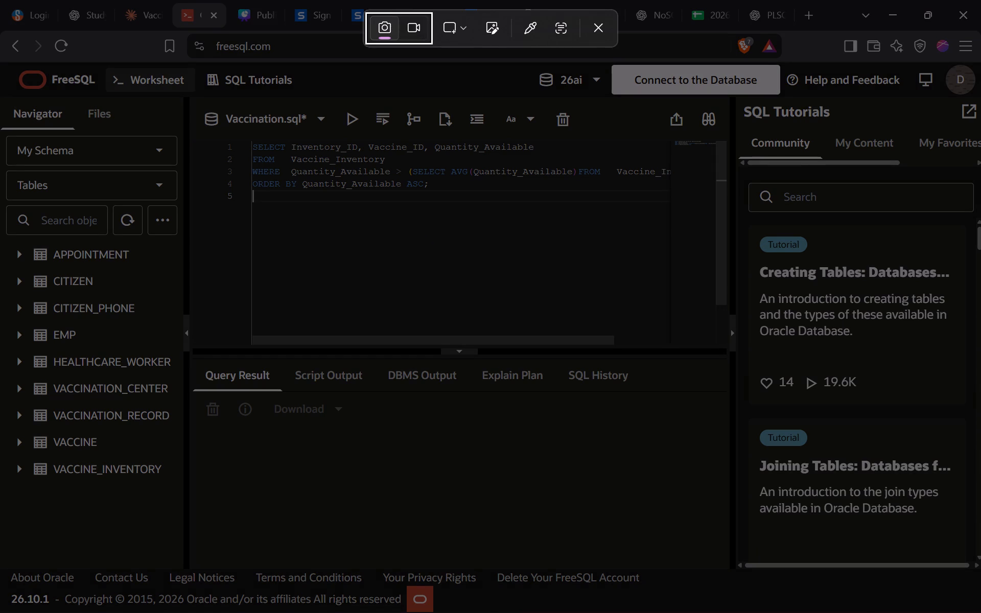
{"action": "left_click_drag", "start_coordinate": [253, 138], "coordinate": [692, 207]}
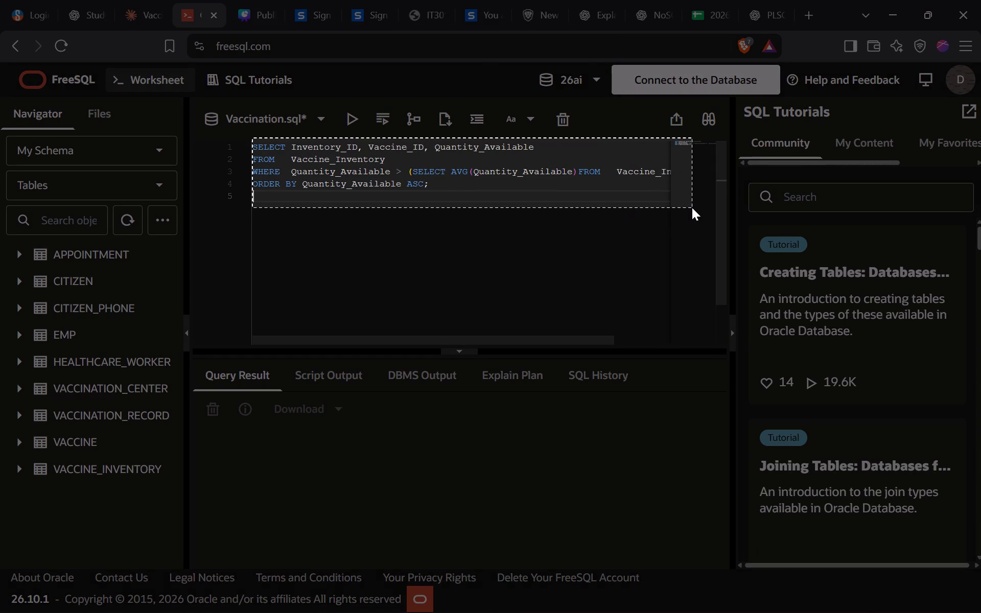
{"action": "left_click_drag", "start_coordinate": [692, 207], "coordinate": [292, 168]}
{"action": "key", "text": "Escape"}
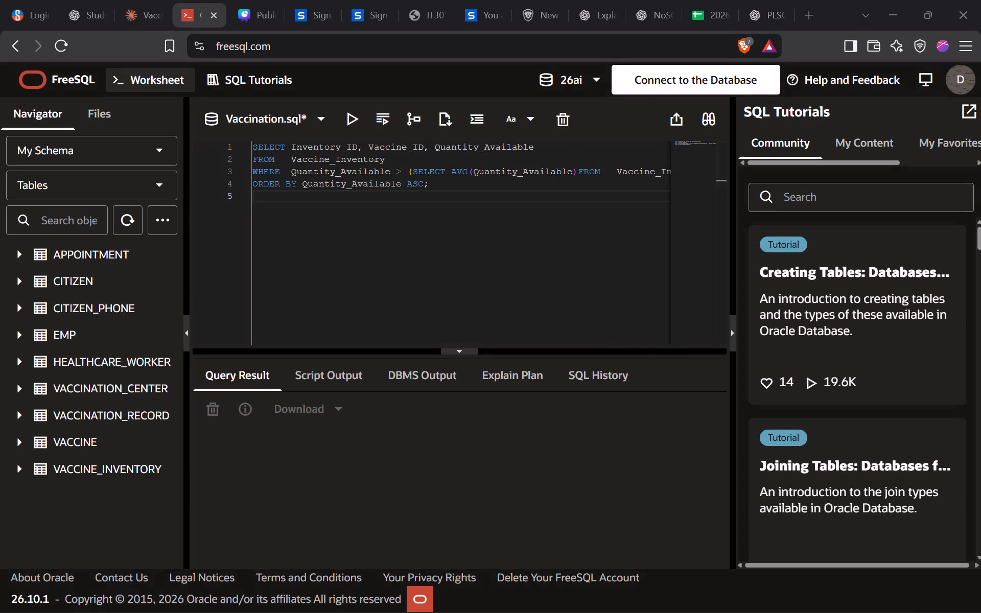
Break line 3 of the query before the inner FROM so that FROM Vaccine_Inventory) sits on its own line.
{"action": "left_click_drag", "start_coordinate": [292, 168], "coordinate": [384, 200]}
{"action": "scroll", "coordinate": [384, 200], "scroll_direction": "left", "scroll_amount": 4}
{"action": "scroll", "coordinate": [384, 200], "scroll_direction": "right", "scroll_amount": 1}
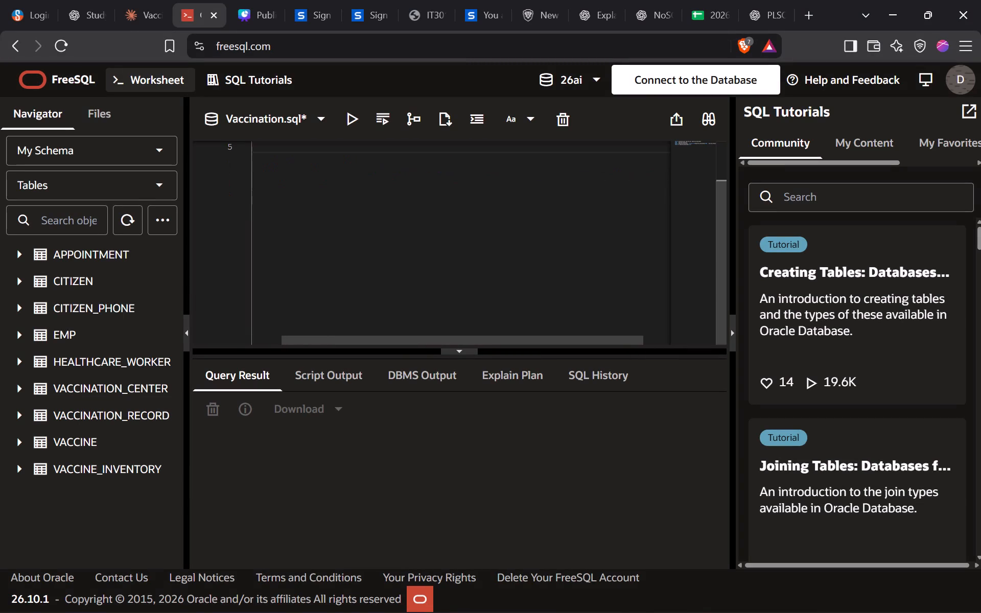
{"action": "left_click_drag", "start_coordinate": [384, 200], "coordinate": [539, 173]}
{"action": "scroll", "coordinate": [414, 201], "scroll_direction": "up", "scroll_amount": 6}
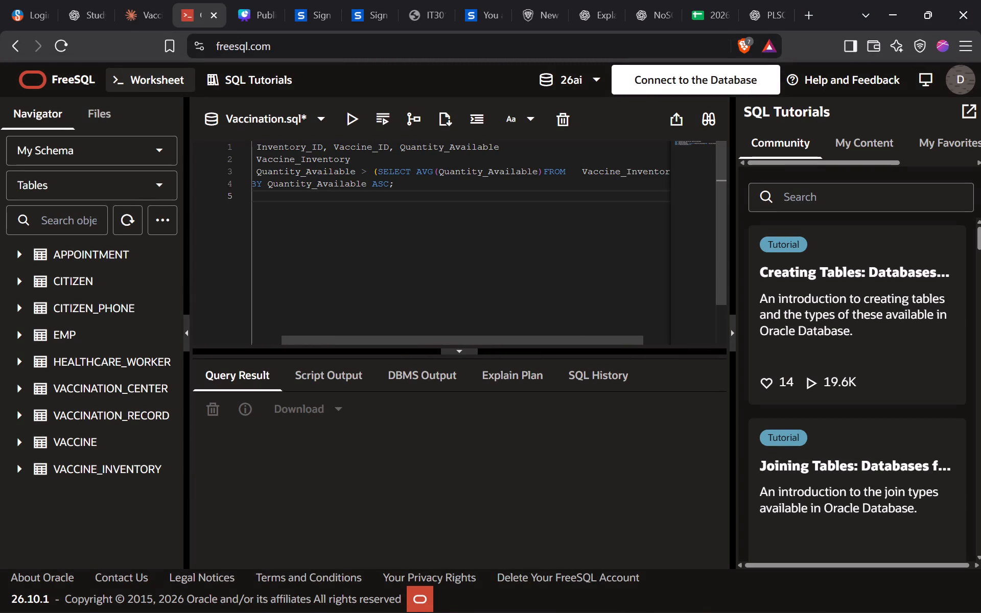
{"action": "left_click_drag", "start_coordinate": [539, 173], "coordinate": [543, 174]}
{"action": "left_click", "coordinate": [543, 174]}
{"action": "key", "text": "Return"}
{"action": "left_click", "coordinate": [579, 233]}
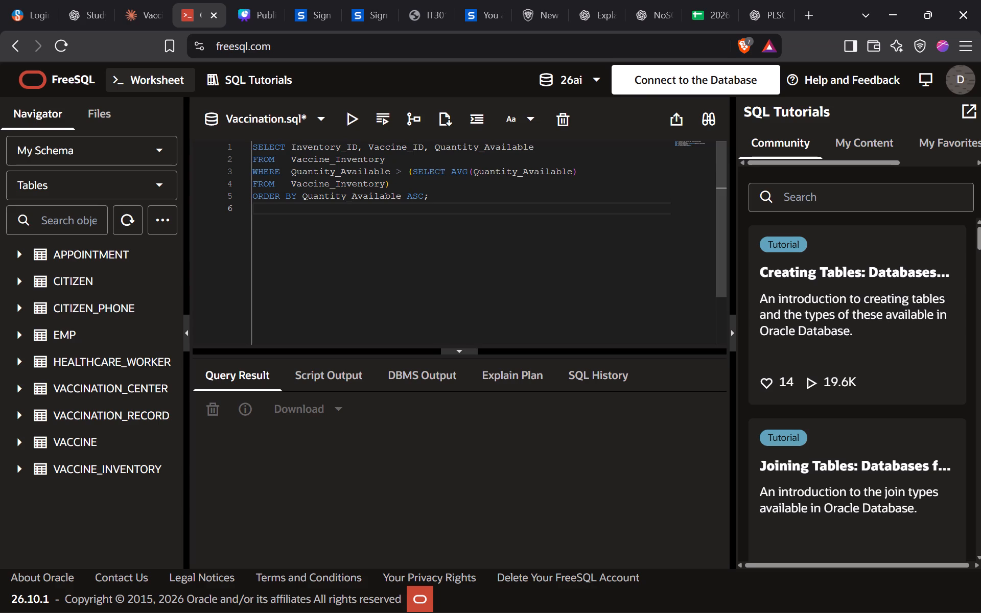
Capture a screenshot of the whole Q1 subquery in the FreeSQL worksheet, including the empty line below it.
{"action": "key", "text": "Print"}
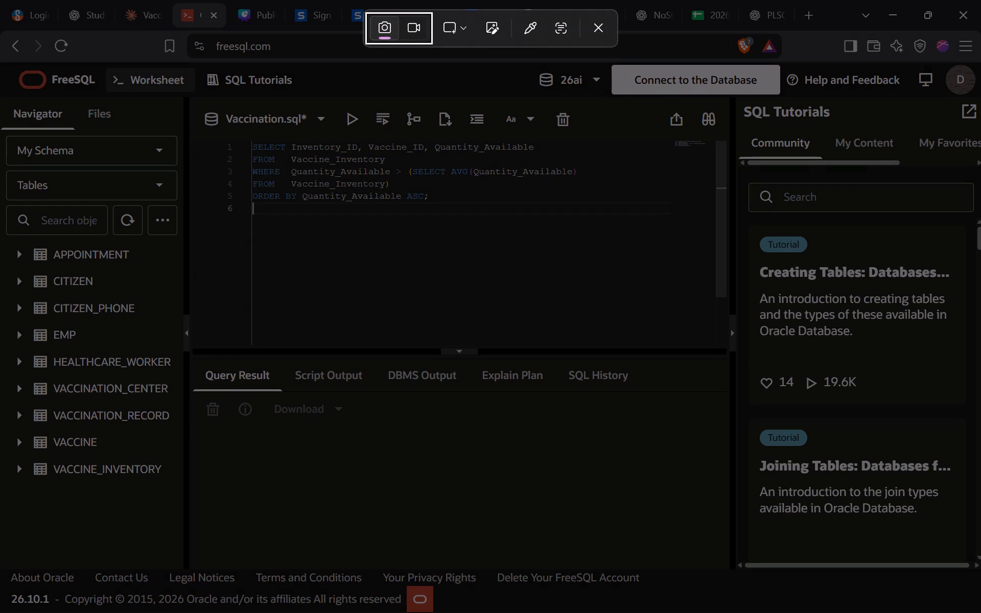
{"action": "left_click_drag", "start_coordinate": [251, 142], "coordinate": [593, 224]}
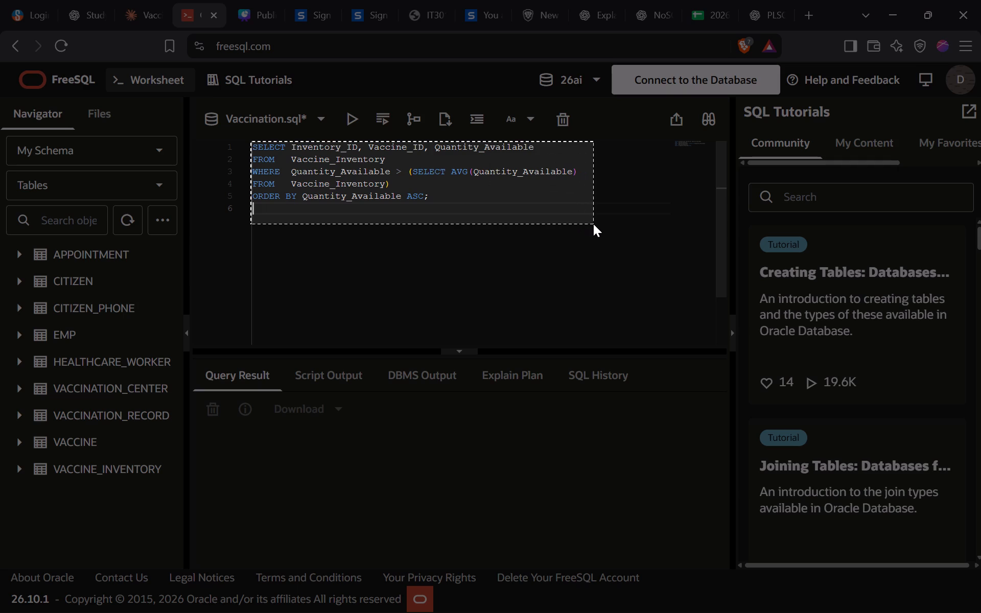
{"action": "left_click_drag", "start_coordinate": [593, 224], "coordinate": [700, 226]}
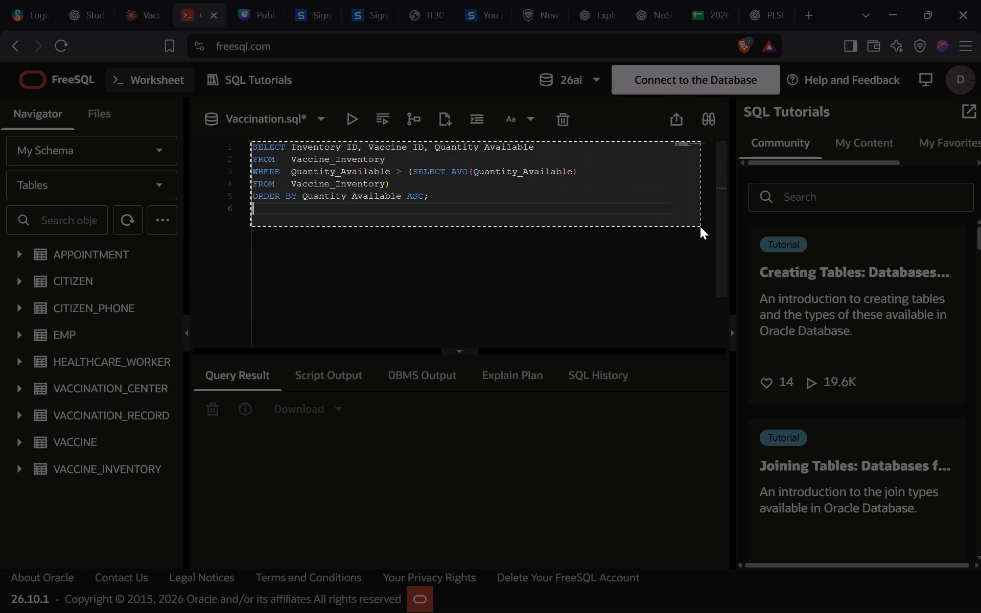
{"action": "left_click_drag", "start_coordinate": [700, 226], "coordinate": [668, 223]}
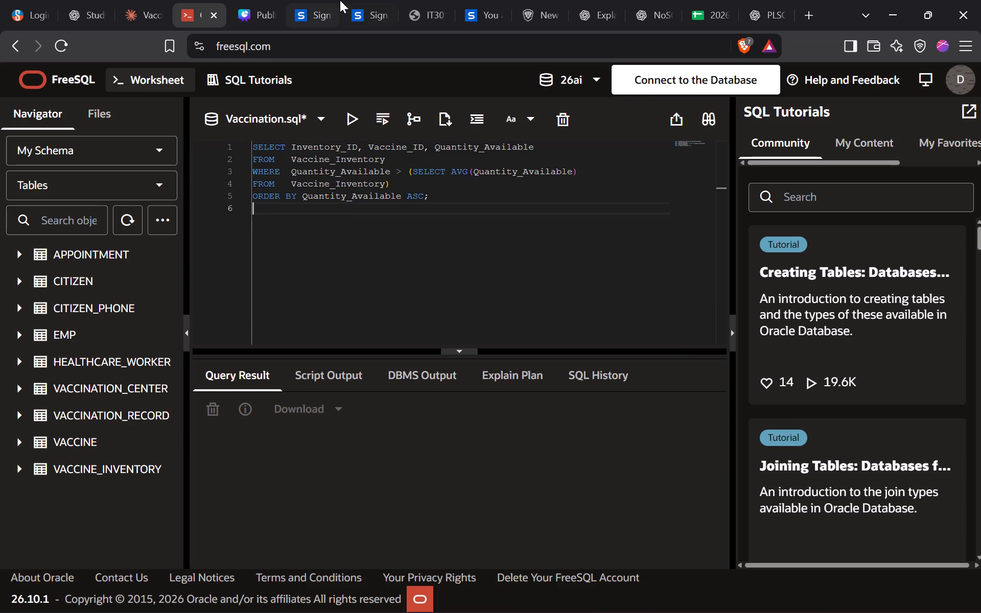
On the Q1 slide (page 9) in Canva, replace the typed query text box with the captured screenshot, above the query result image.
{"action": "left_click", "coordinate": [269, 2]}
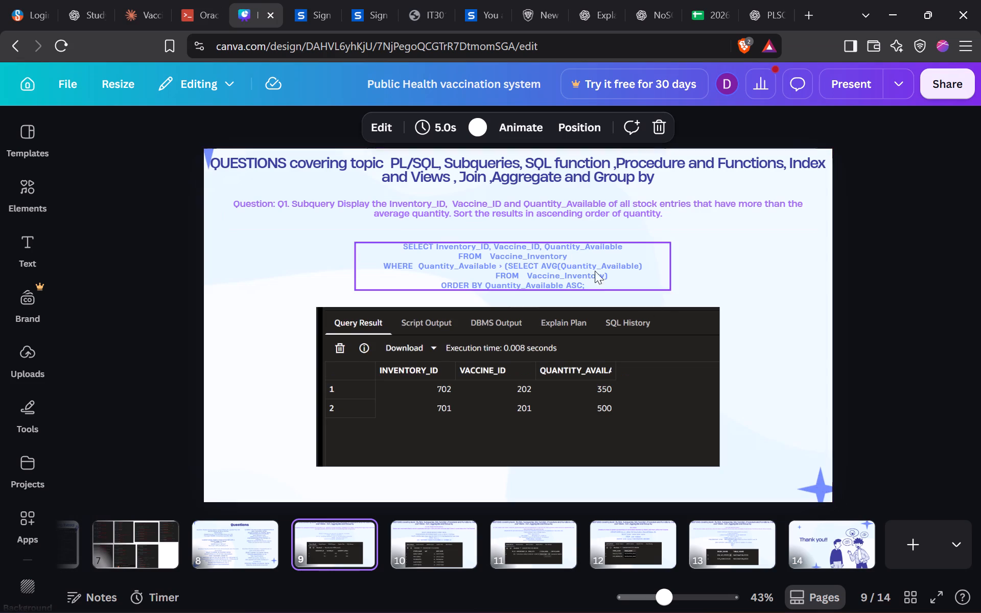
{"action": "left_click", "coordinate": [568, 261]}
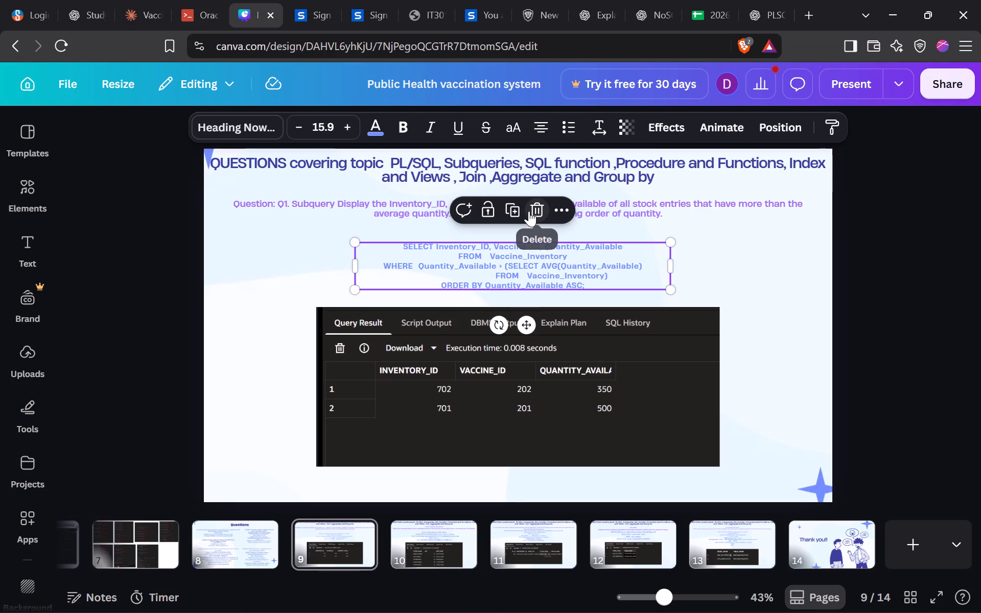
{"action": "left_click", "coordinate": [529, 211]}
{"action": "key", "text": "ctrl+v"}
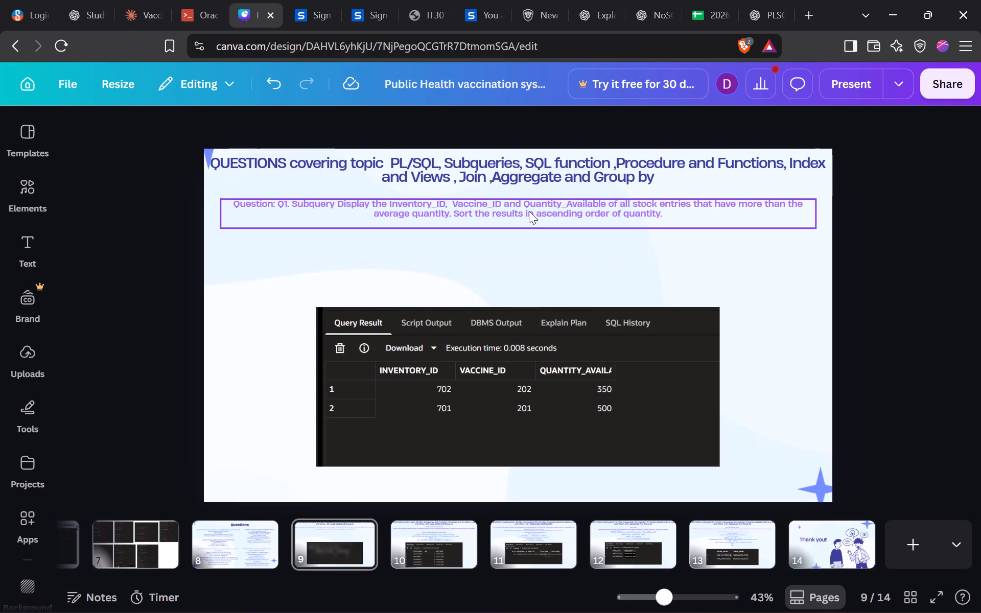
{"action": "left_click_drag", "start_coordinate": [551, 325], "coordinate": [564, 264]}
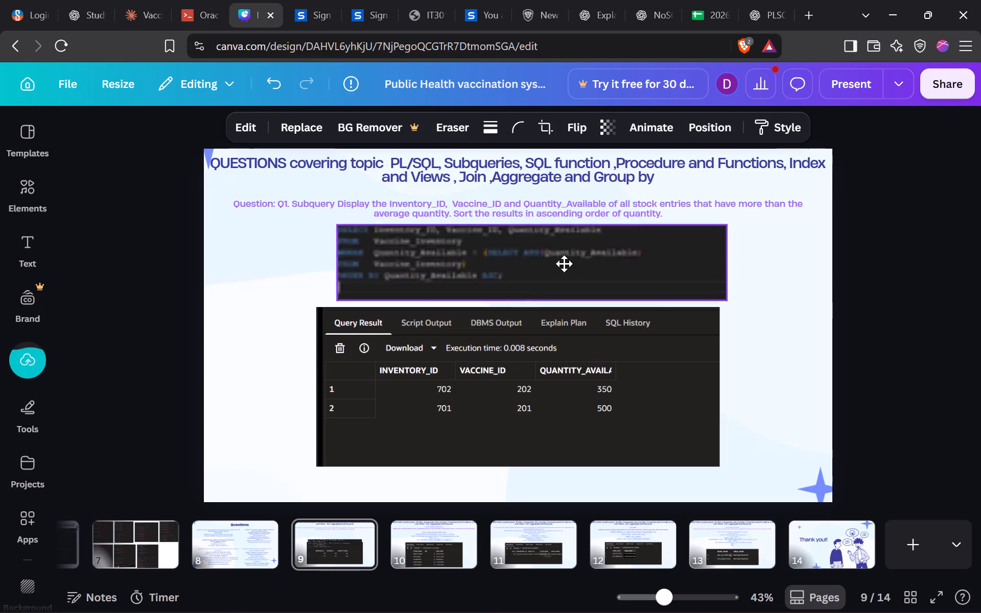
{"action": "left_click_drag", "start_coordinate": [564, 264], "coordinate": [551, 264]}
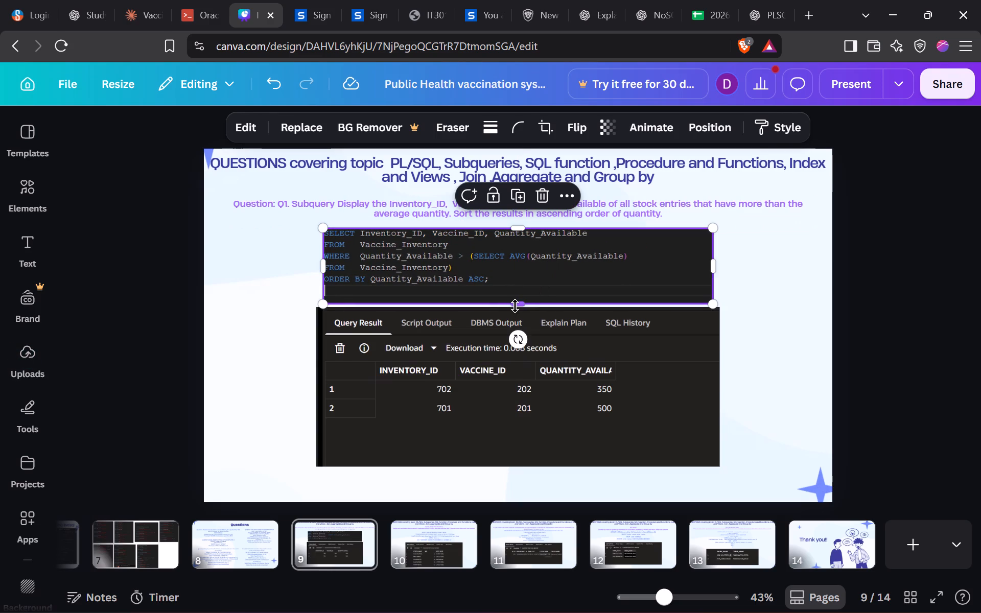
Crop the query screenshot to about 181 high, removing the empty line below ORDER BY and the unused width beside the code.
{"action": "left_click_drag", "start_coordinate": [515, 306], "coordinate": [516, 297]}
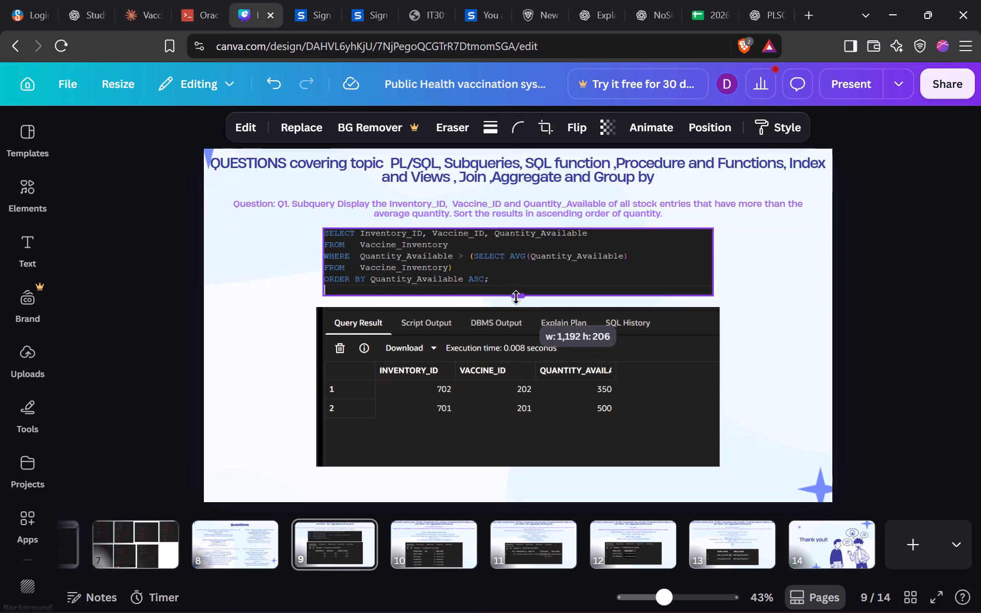
{"action": "left_click_drag", "start_coordinate": [516, 297], "coordinate": [535, 290]}
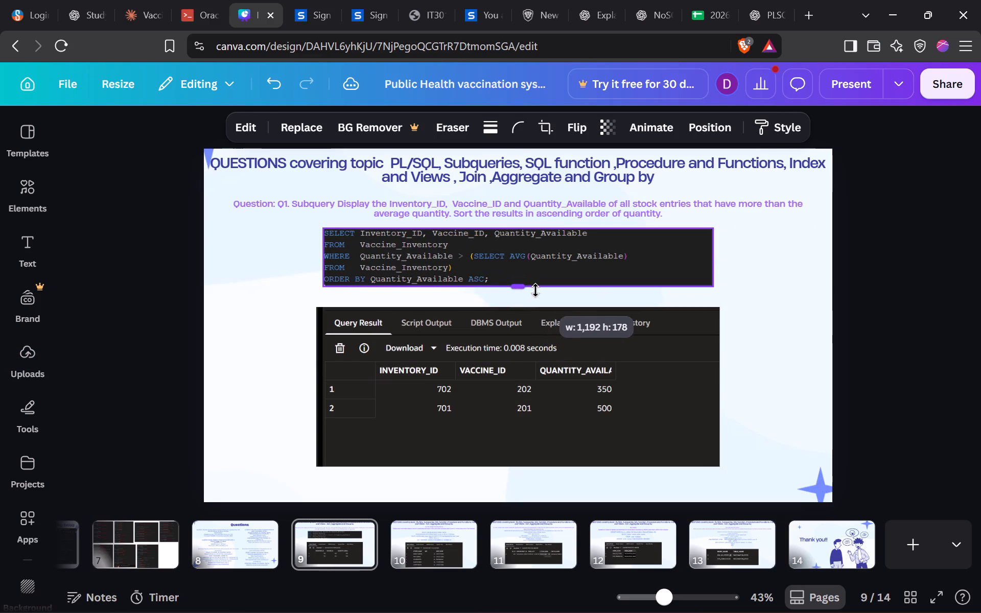
{"action": "left_click_drag", "start_coordinate": [535, 290], "coordinate": [533, 289]}
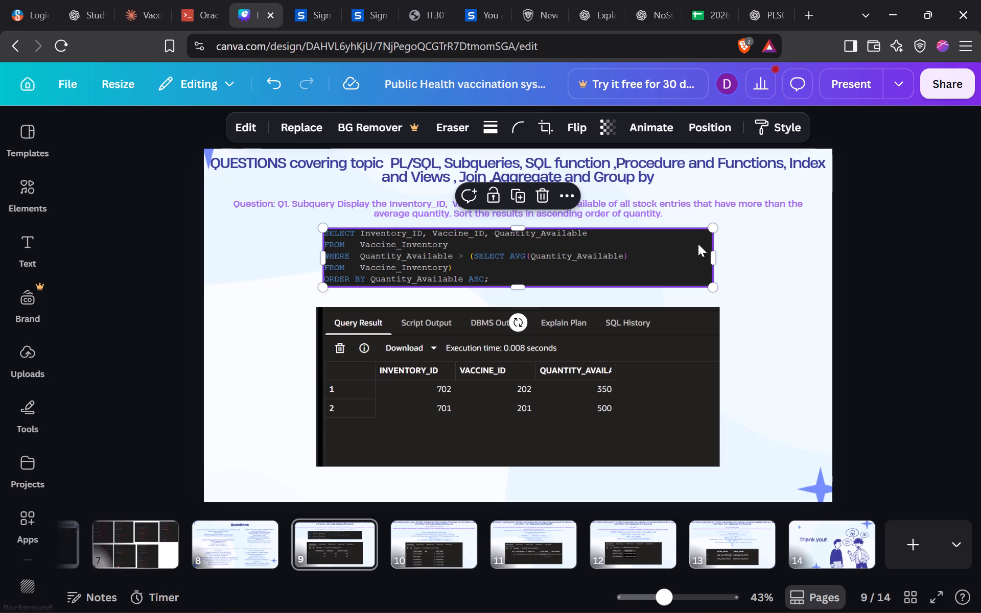
{"action": "left_click_drag", "start_coordinate": [715, 254], "coordinate": [653, 254]}
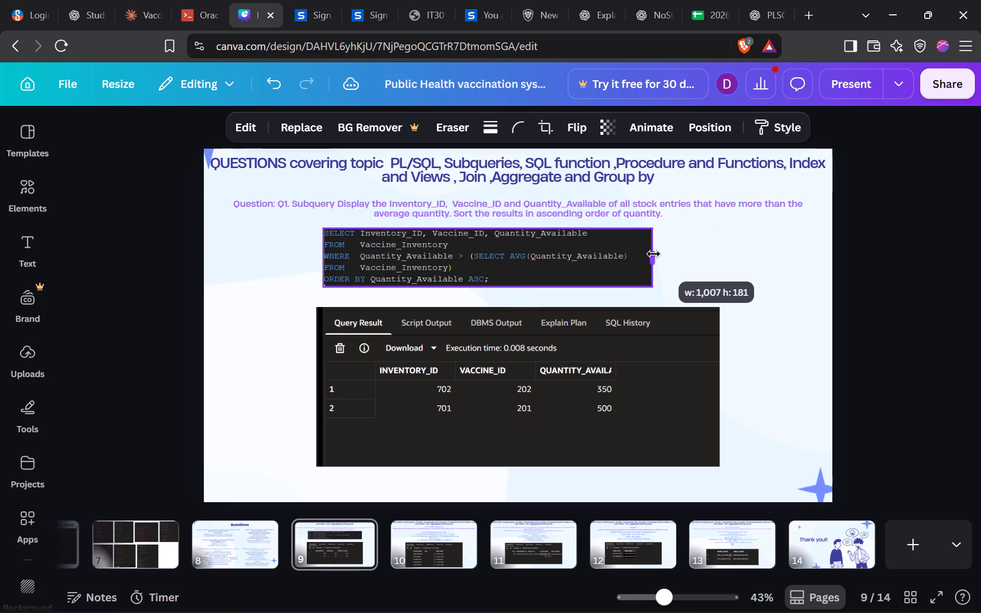
{"action": "left_click_drag", "start_coordinate": [653, 254], "coordinate": [646, 258]}
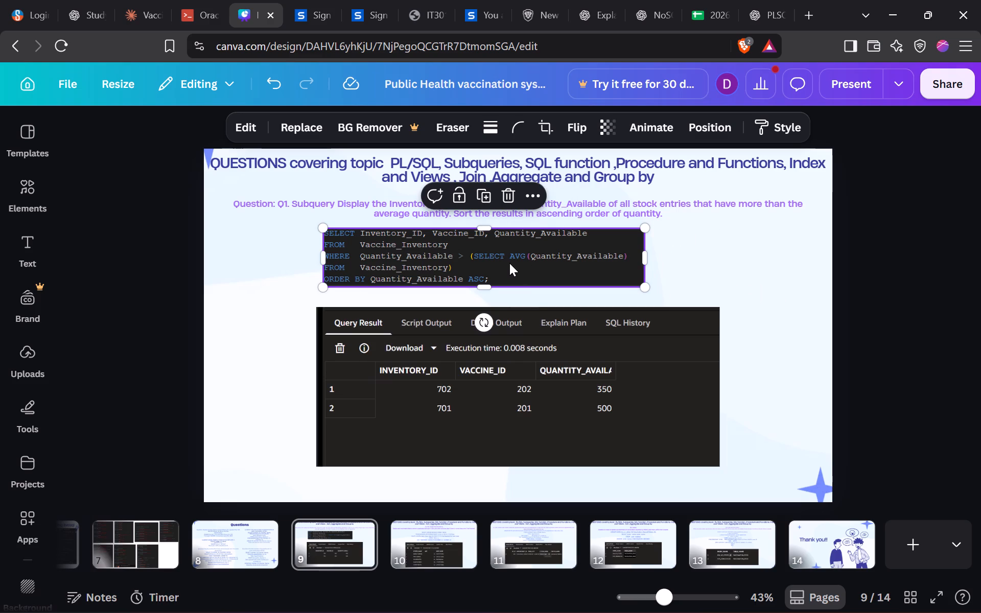
Centre the cropped query screenshot on the Q1 slide, evenly spaced between the question text and the result image.
{"action": "left_click_drag", "start_coordinate": [509, 263], "coordinate": [535, 270]}
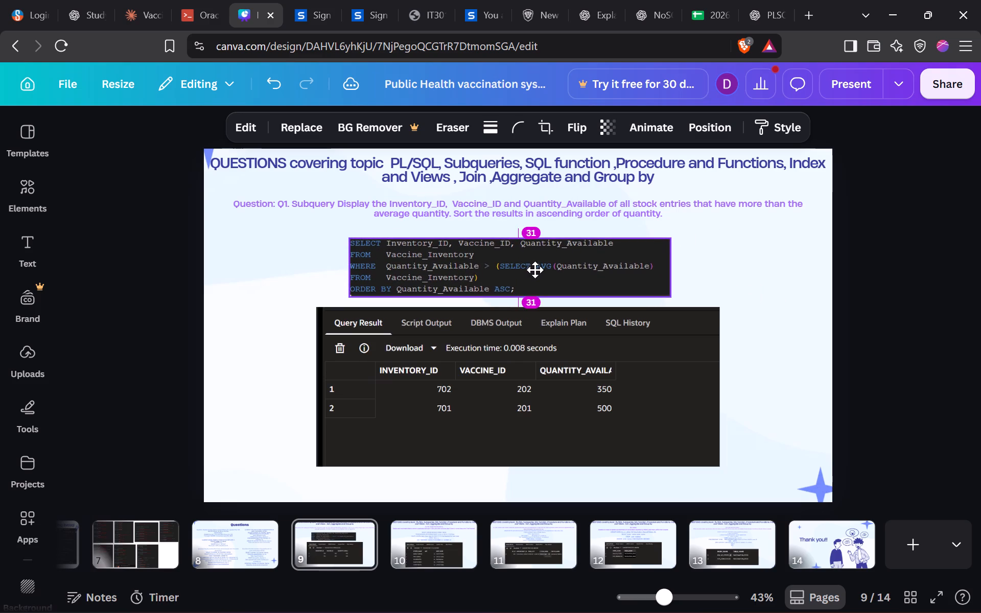
{"action": "left_click_drag", "start_coordinate": [535, 270], "coordinate": [535, 269]}
{"action": "left_click_drag", "start_coordinate": [535, 269], "coordinate": [542, 269]}
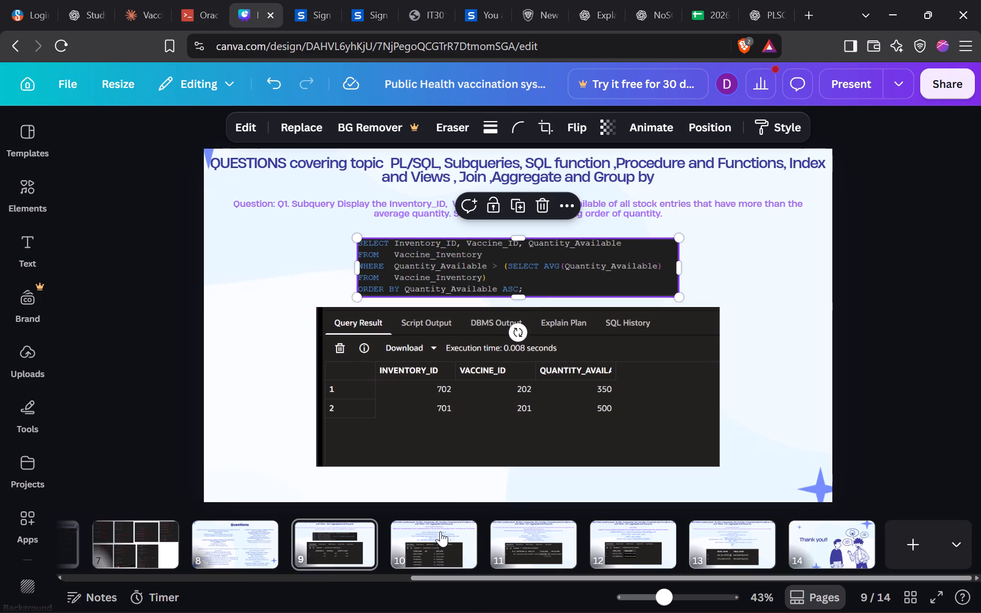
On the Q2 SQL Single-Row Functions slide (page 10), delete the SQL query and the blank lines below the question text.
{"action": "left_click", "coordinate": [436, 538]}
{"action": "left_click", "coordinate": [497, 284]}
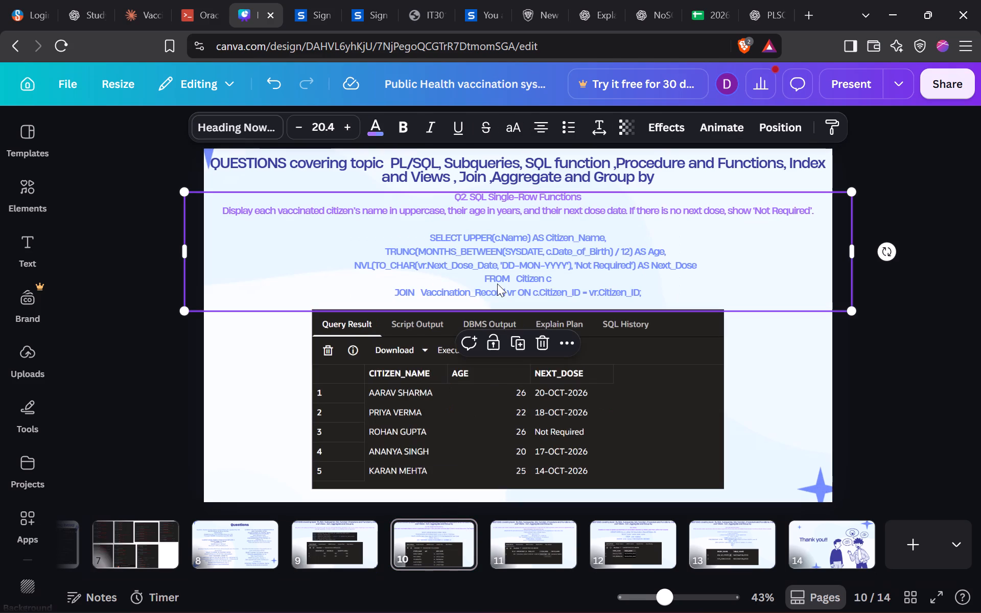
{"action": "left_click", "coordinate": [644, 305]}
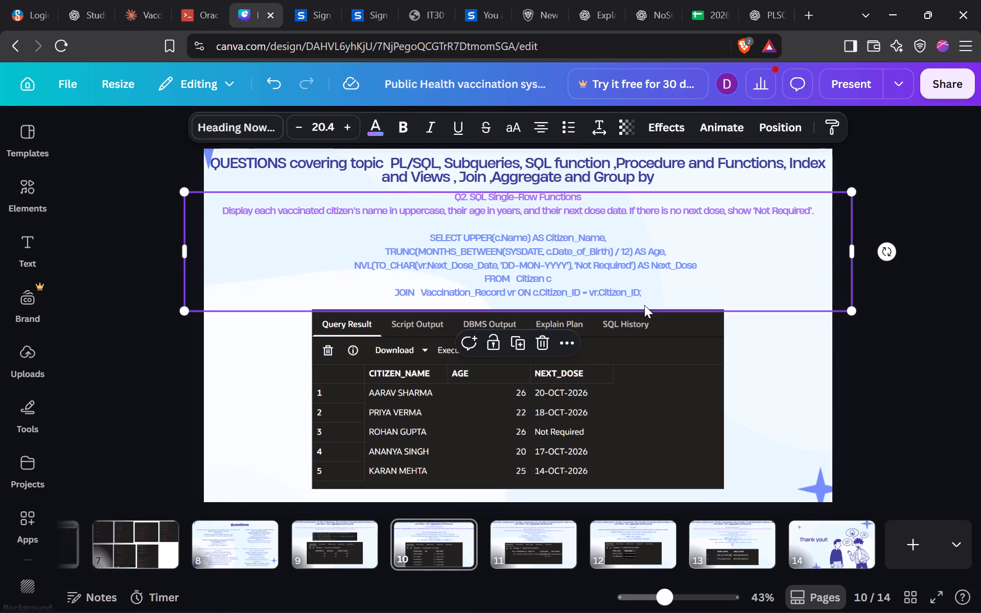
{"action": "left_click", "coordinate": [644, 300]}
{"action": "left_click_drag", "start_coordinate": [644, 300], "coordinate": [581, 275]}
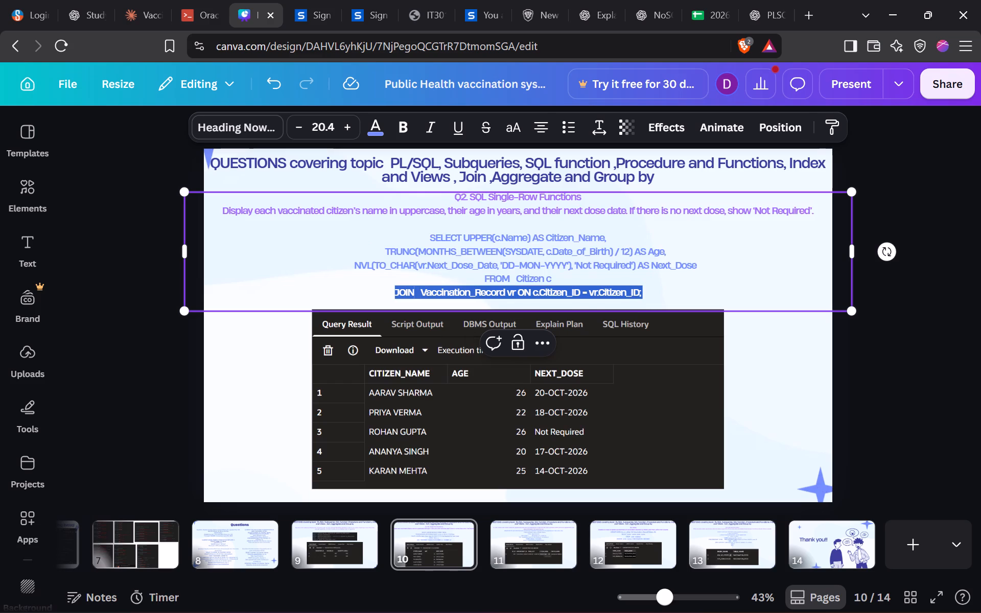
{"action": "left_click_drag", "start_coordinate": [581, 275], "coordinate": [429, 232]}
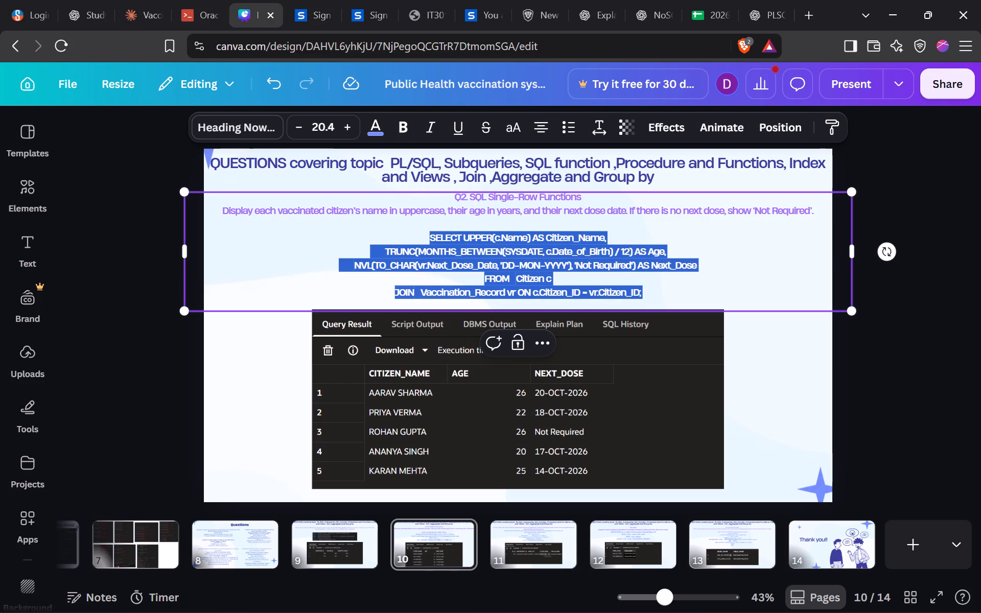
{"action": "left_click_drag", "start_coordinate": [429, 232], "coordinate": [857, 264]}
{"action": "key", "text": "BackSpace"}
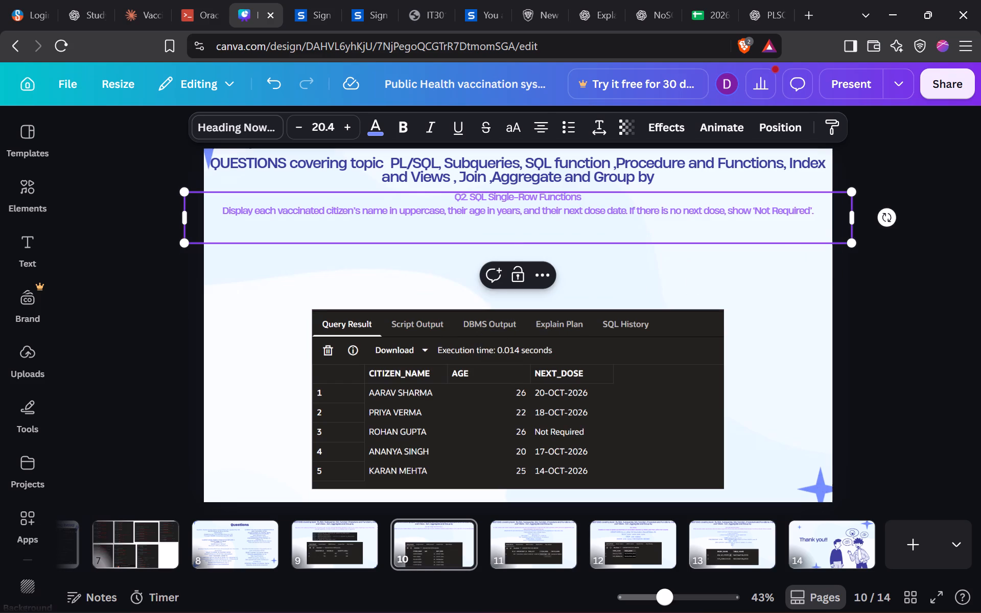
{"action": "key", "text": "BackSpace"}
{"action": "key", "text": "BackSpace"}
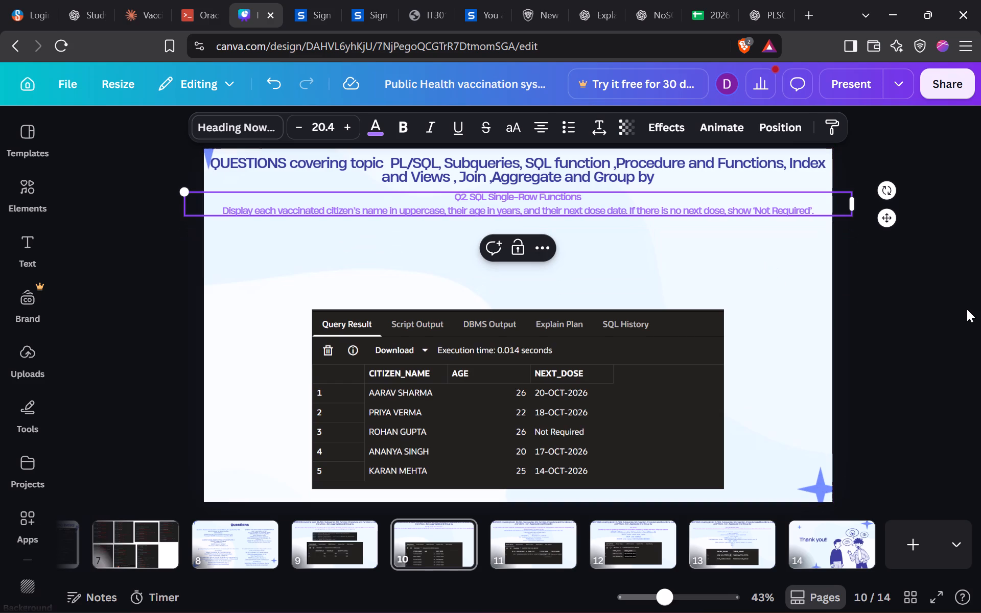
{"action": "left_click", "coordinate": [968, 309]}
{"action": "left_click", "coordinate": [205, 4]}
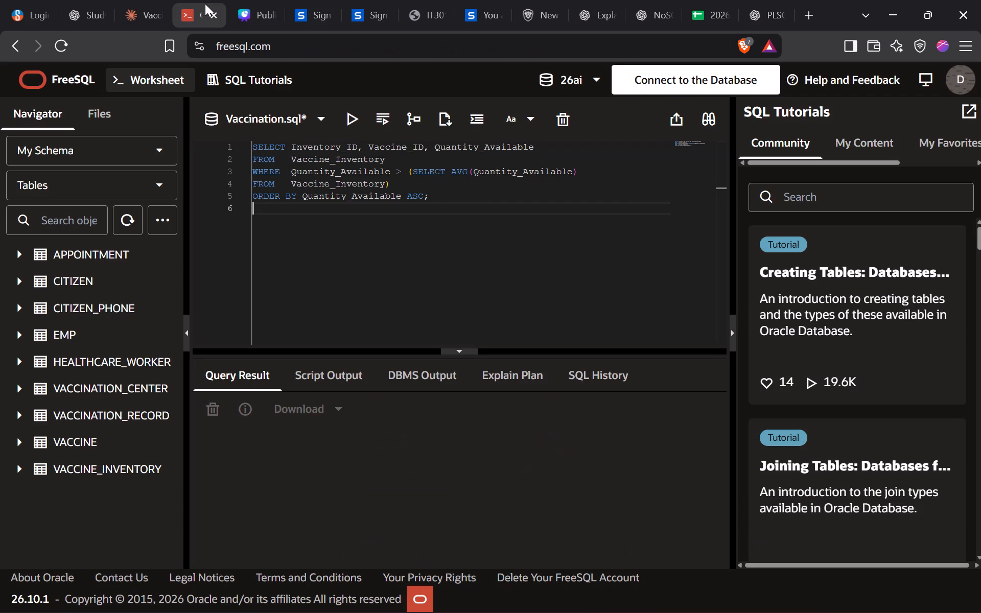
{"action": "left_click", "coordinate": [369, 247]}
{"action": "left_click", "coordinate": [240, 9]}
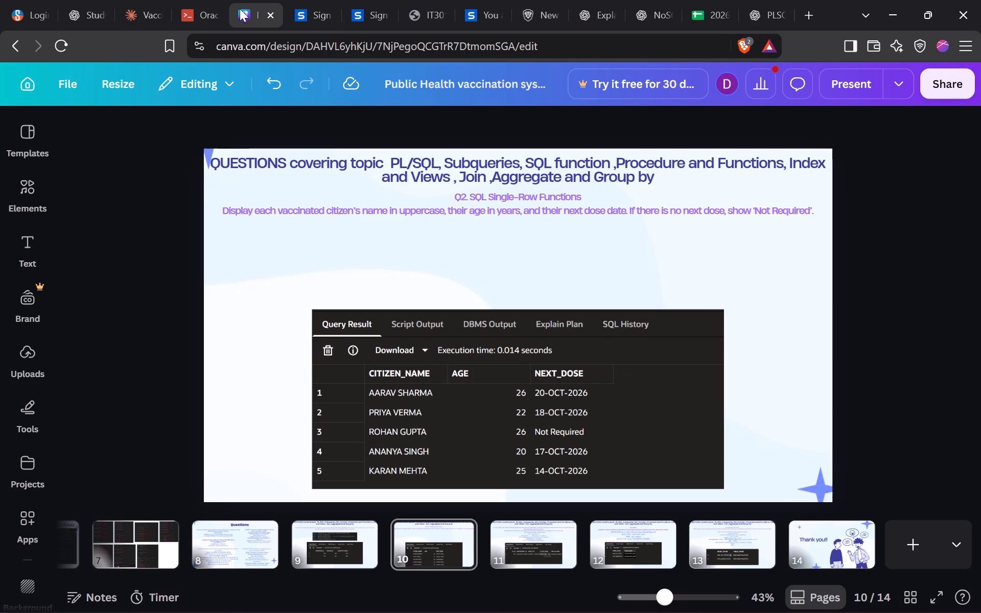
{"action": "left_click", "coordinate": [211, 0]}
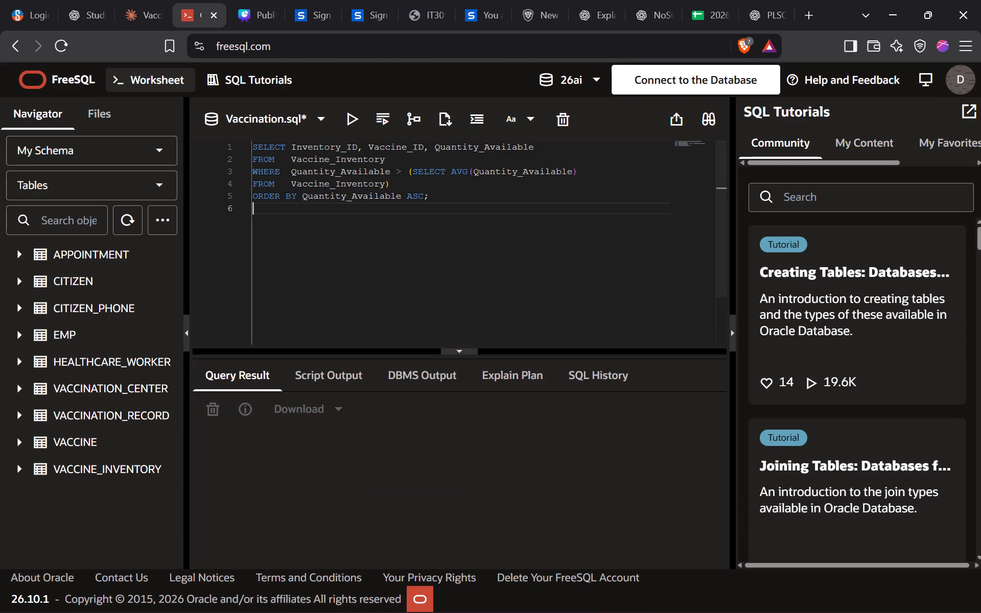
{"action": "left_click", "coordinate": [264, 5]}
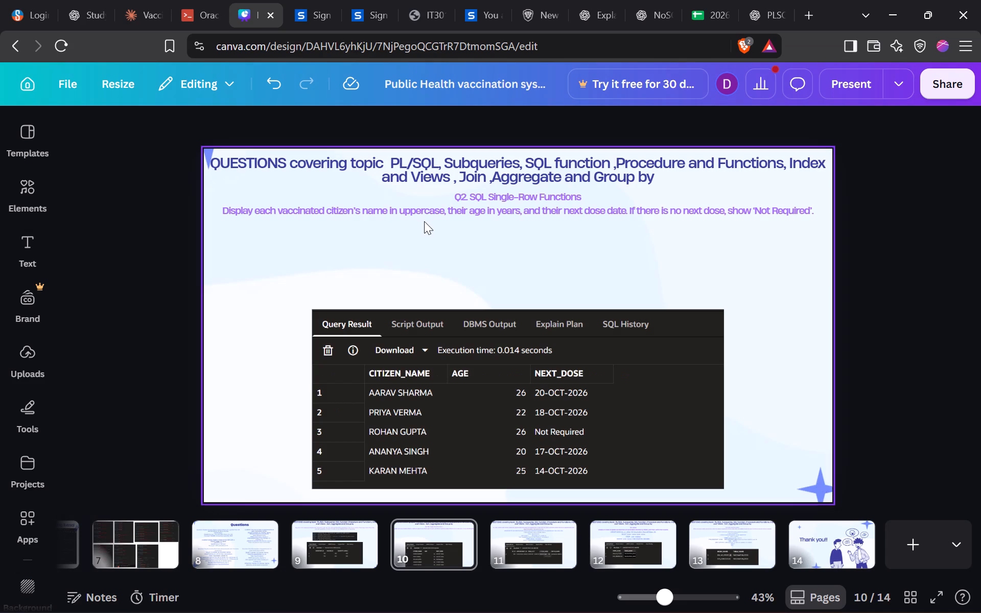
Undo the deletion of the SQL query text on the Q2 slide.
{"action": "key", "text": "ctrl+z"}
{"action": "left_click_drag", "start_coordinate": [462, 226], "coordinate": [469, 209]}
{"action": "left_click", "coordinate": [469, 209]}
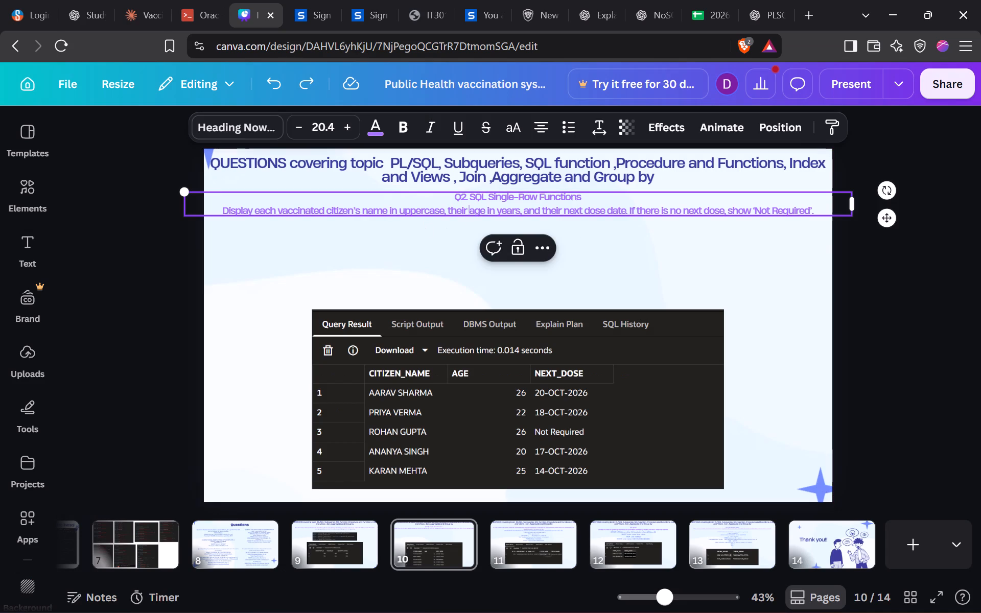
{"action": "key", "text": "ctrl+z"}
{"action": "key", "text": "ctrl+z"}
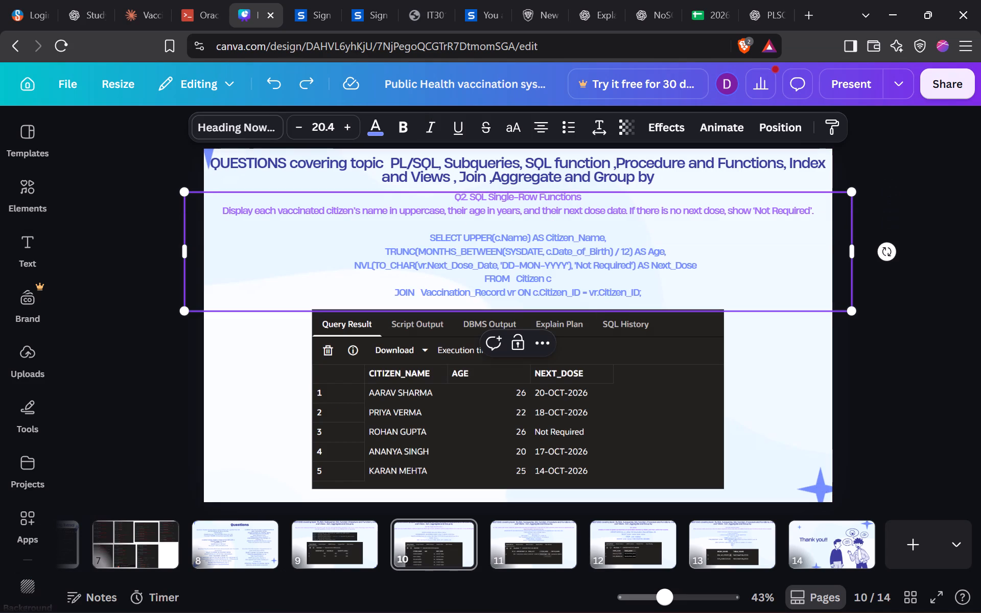
Copy the Q2 query from SELECT UPPER(c.Name) to vr.Citizen_ID; and replace the whole Vaccination.sql script in the FreeSQL worksheet with it.
{"action": "left_click", "coordinate": [642, 295]}
{"action": "left_click_drag", "start_coordinate": [642, 295], "coordinate": [436, 232]}
{"action": "key", "text": "ctrl+c"}
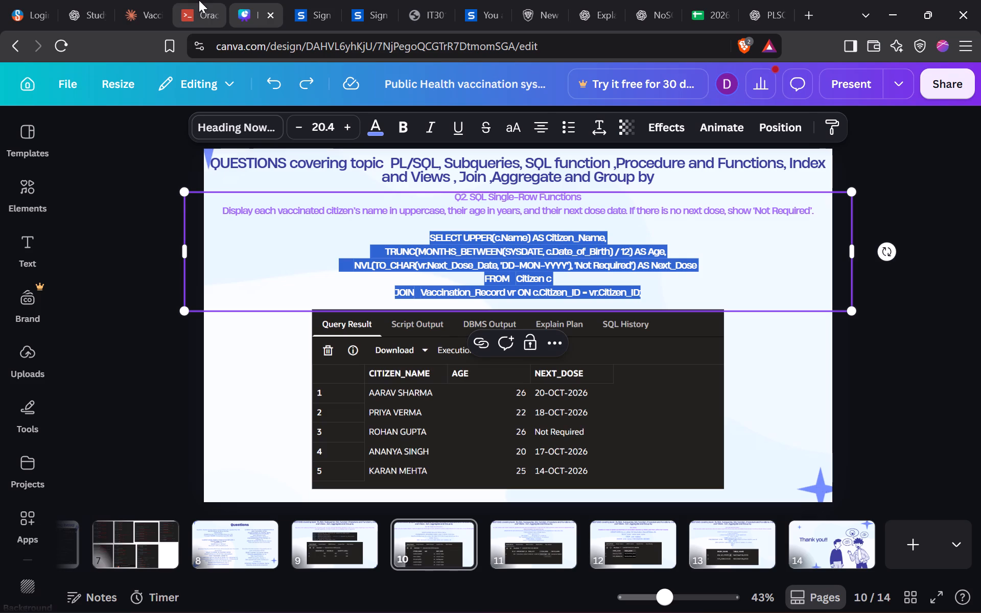
{"action": "left_click", "coordinate": [197, 10]}
{"action": "key", "text": "ctrl+a"}
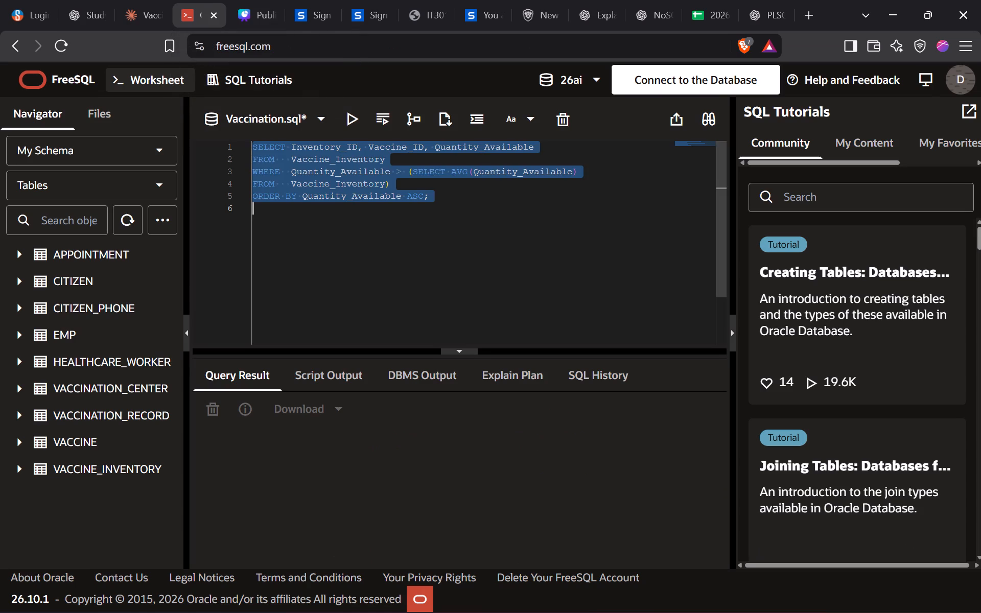
{"action": "key", "text": "ctrl+v"}
{"action": "left_click", "coordinate": [426, 253]}
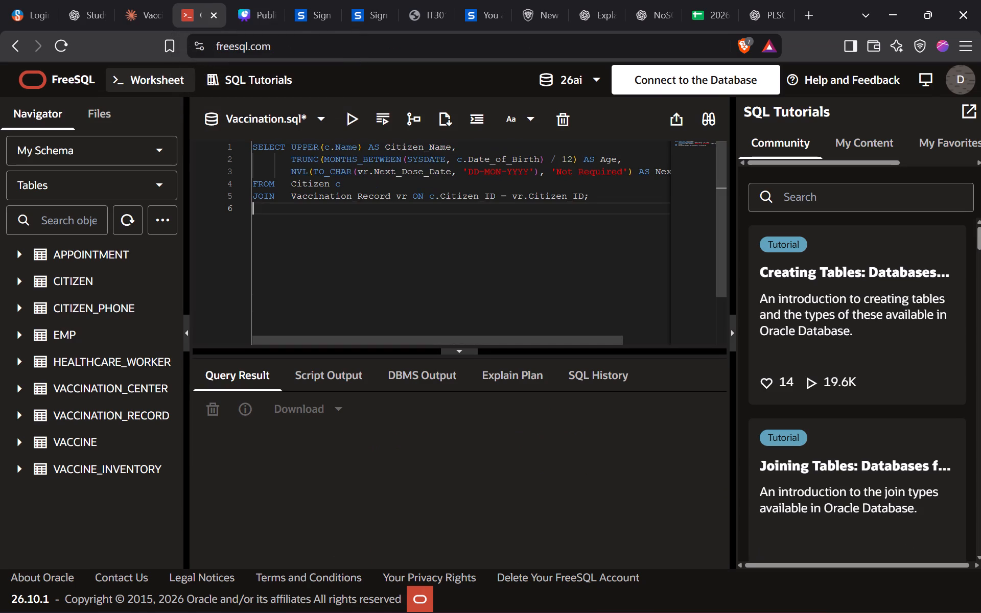
Break line 3 of the query after 'Not Required') so that AS Next_Dose sits on its own line.
{"action": "left_click", "coordinate": [642, 172]}
{"action": "key", "text": "Left"}
{"action": "key", "text": "Return"}
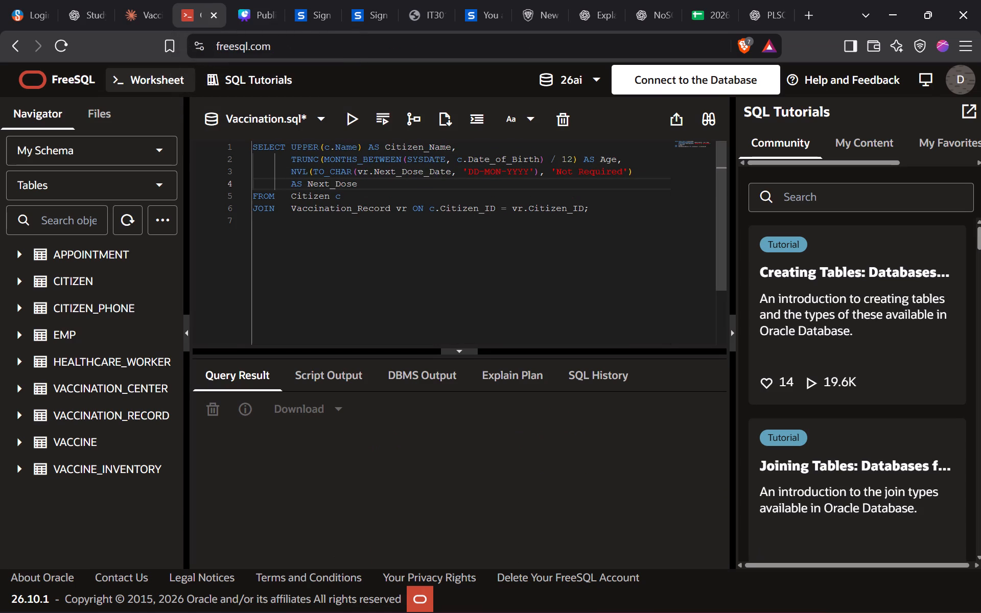
{"action": "left_click", "coordinate": [508, 203]}
{"action": "left_click", "coordinate": [607, 280]}
Capture a screenshot of the Q2 query text in the FreeSQL editor, from SELECT UPPER(c.Name) down to the JOIN line.
{"action": "key", "text": "Print"}
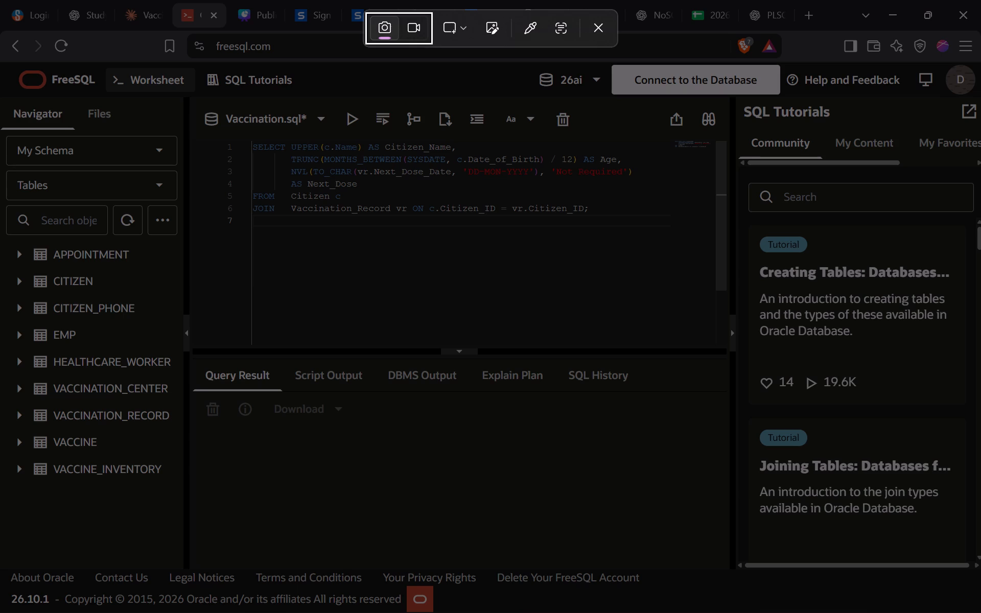
{"action": "left_click_drag", "start_coordinate": [252, 142], "coordinate": [673, 230]}
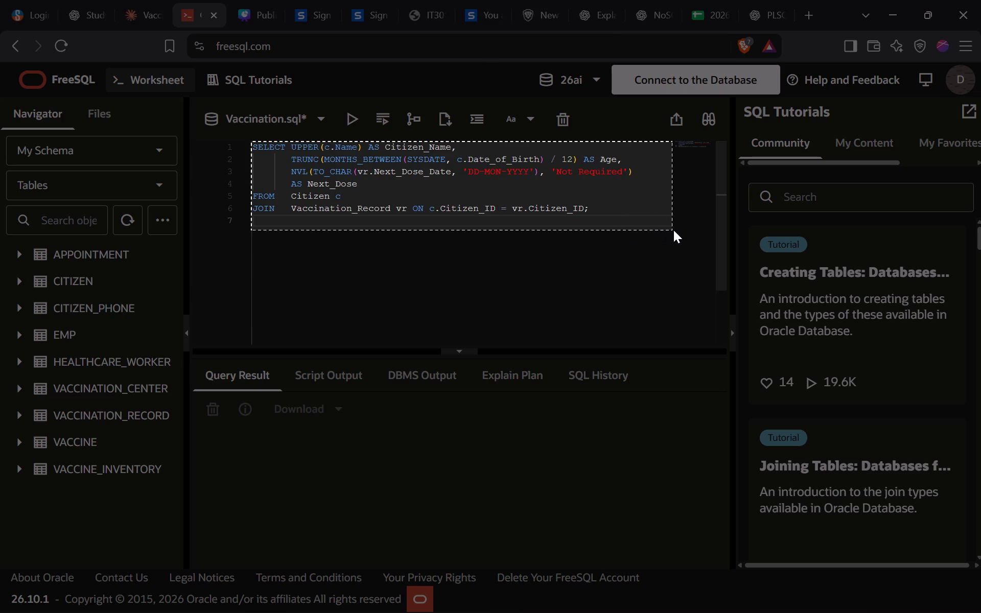
{"action": "left_click_drag", "start_coordinate": [673, 230], "coordinate": [712, 235]}
Back in Canva, delete the SQL query and the blank lines below the question text on the Q2 slide (page 10).
{"action": "left_click", "coordinate": [239, 4]}
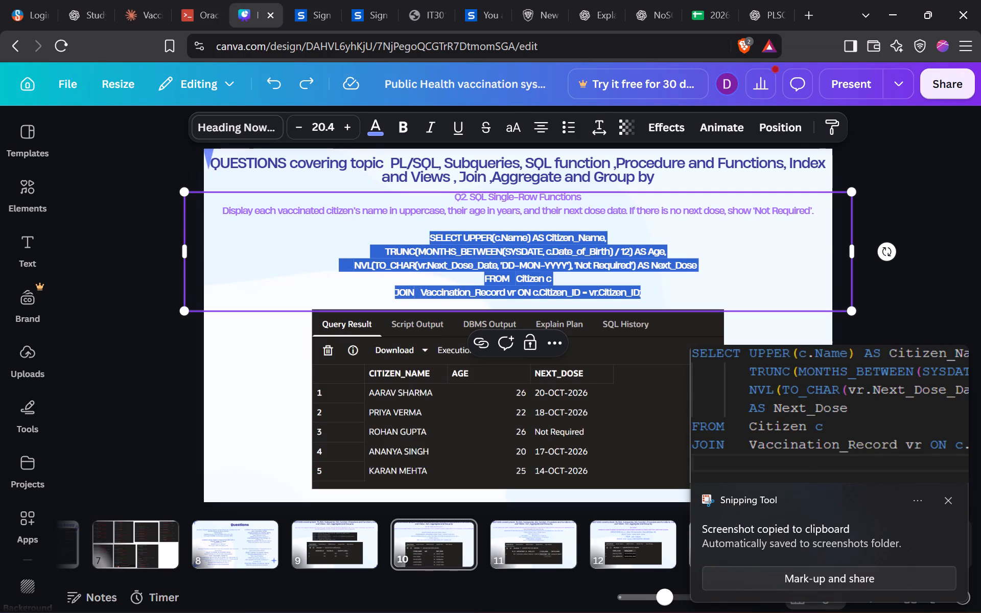
{"action": "key", "text": "BackSpace"}
{"action": "key", "text": "BackSpace"}
{"action": "key", "text": "BackSpace"}
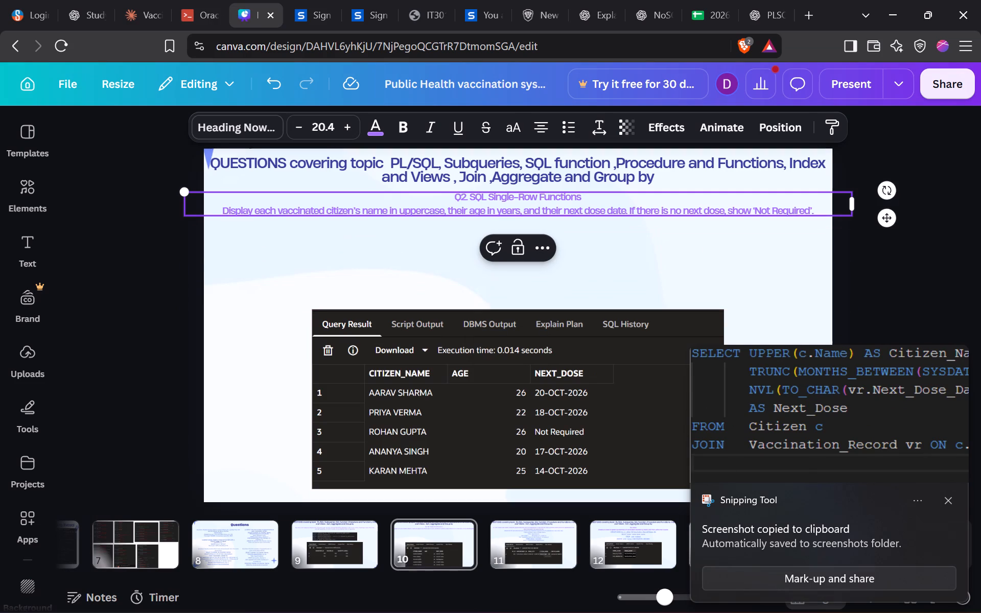
Paste the query screenshot on the Q2 slide and position it centred between the question text and the query result image.
{"action": "left_click", "coordinate": [597, 257]}
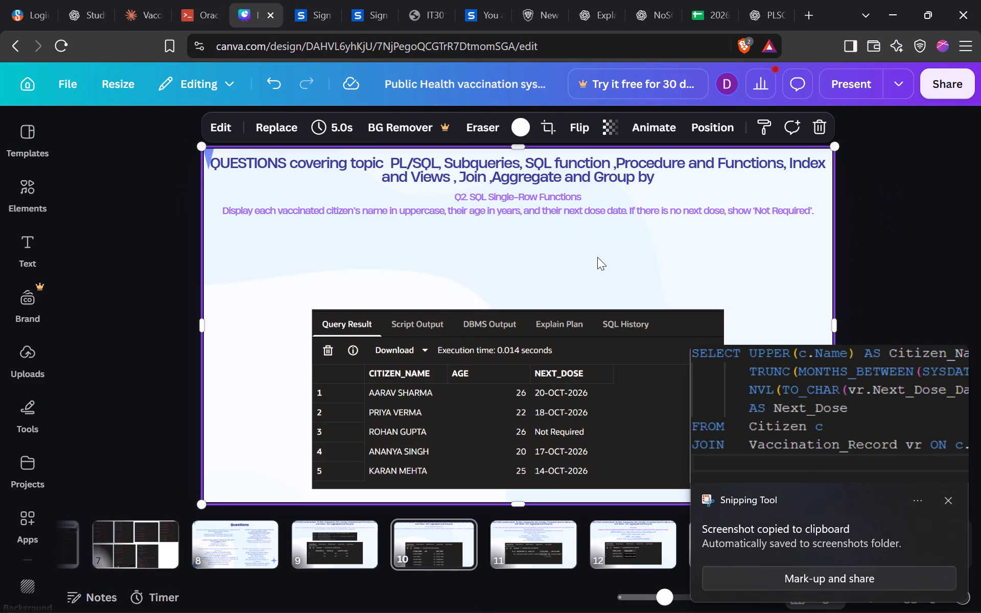
{"action": "key", "text": "ctrl+v"}
{"action": "left_click_drag", "start_coordinate": [538, 326], "coordinate": [543, 288]}
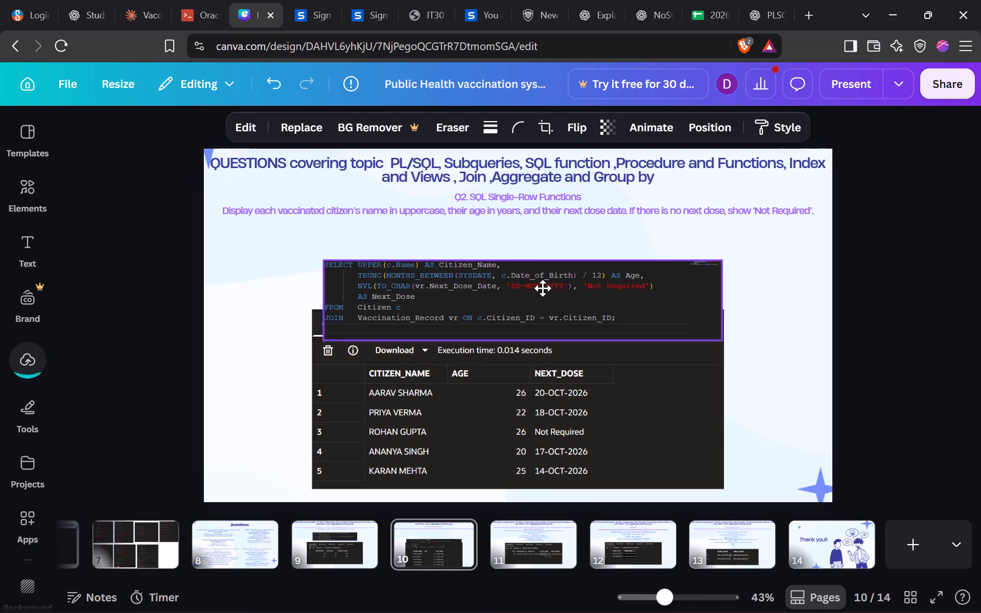
{"action": "left_click_drag", "start_coordinate": [543, 288], "coordinate": [539, 268]}
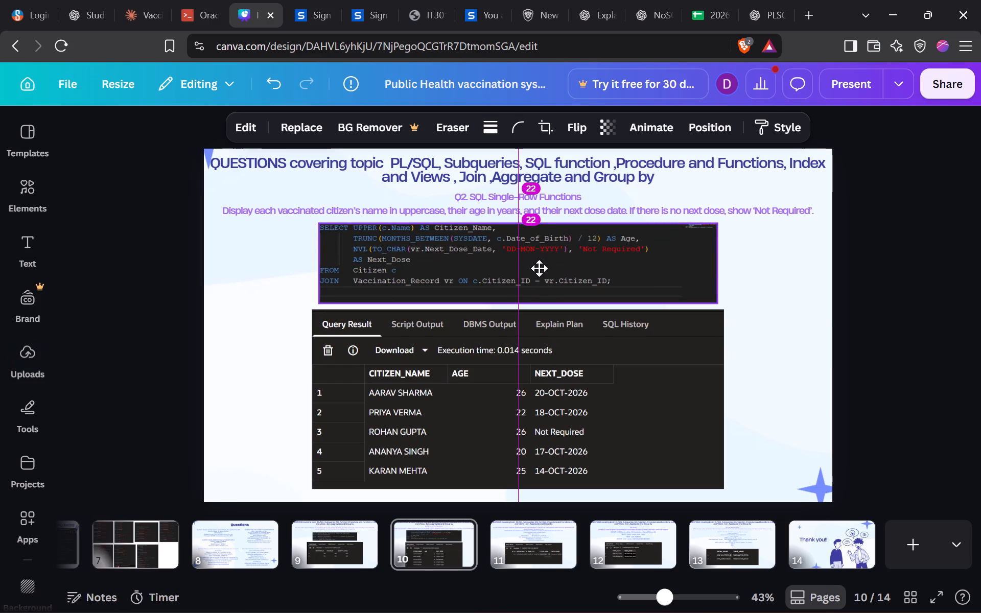
{"action": "left_click_drag", "start_coordinate": [539, 268], "coordinate": [534, 266]}
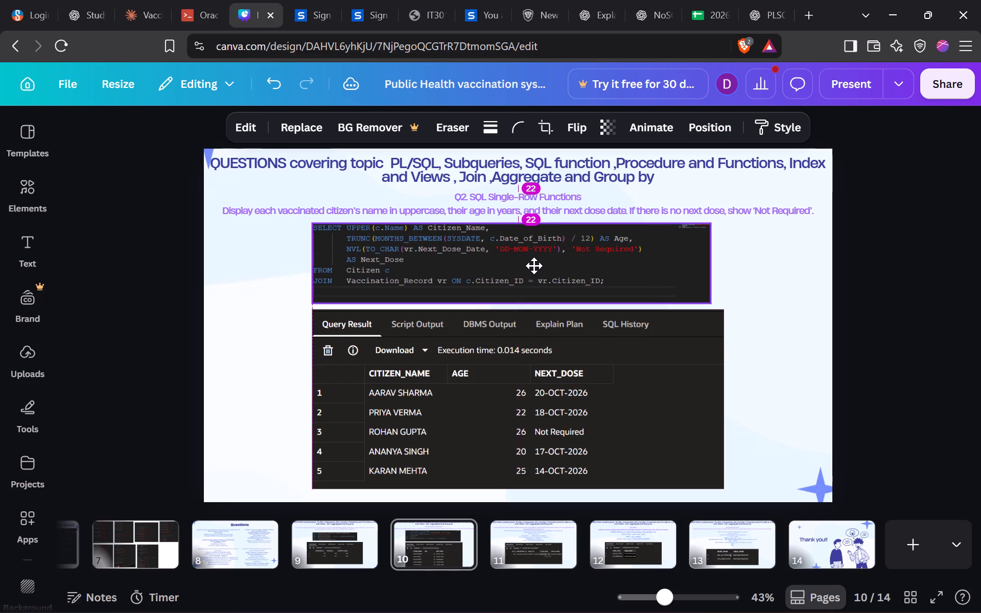
{"action": "left_click_drag", "start_coordinate": [534, 266], "coordinate": [534, 266]}
{"action": "left_click", "coordinate": [938, 319]}
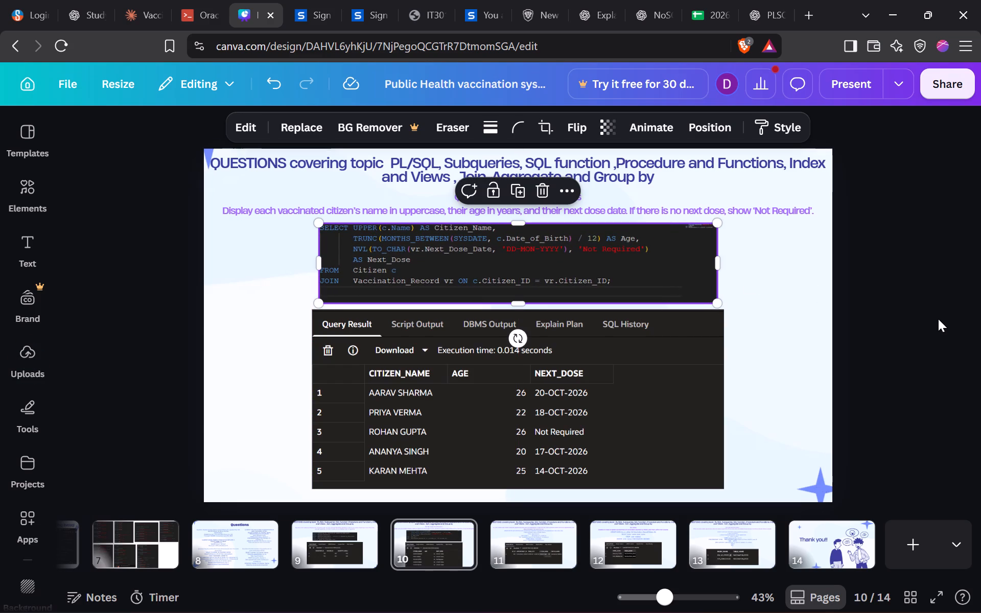
On the Q3 View slide (page 11), copy the query from CREATE OR REPLACE VIEW to Scheduled_Appointments; and delete it with its blank lines.
{"action": "left_click", "coordinate": [519, 539]}
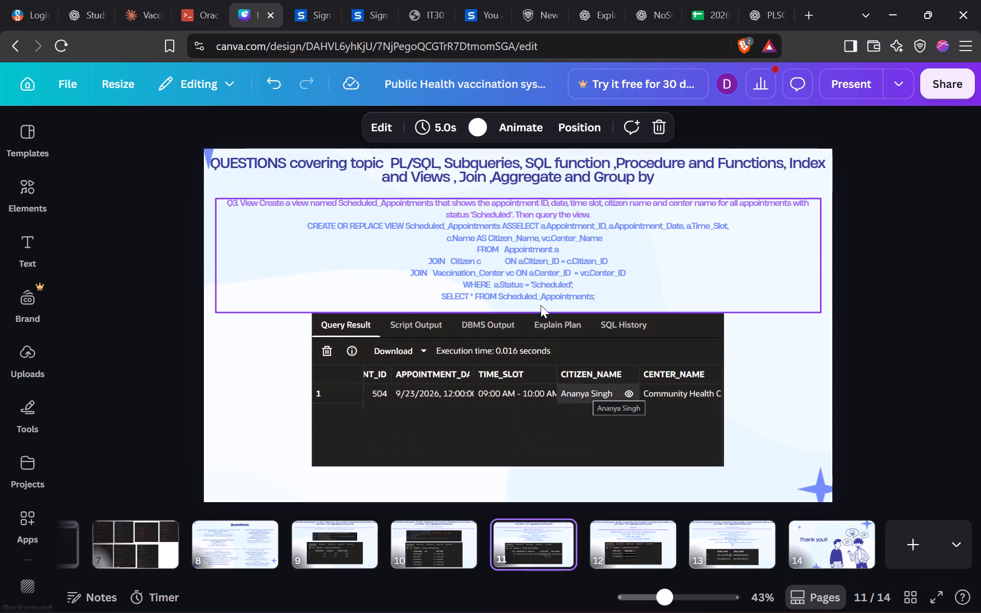
{"action": "left_click", "coordinate": [532, 272]}
{"action": "left_click", "coordinate": [572, 293]}
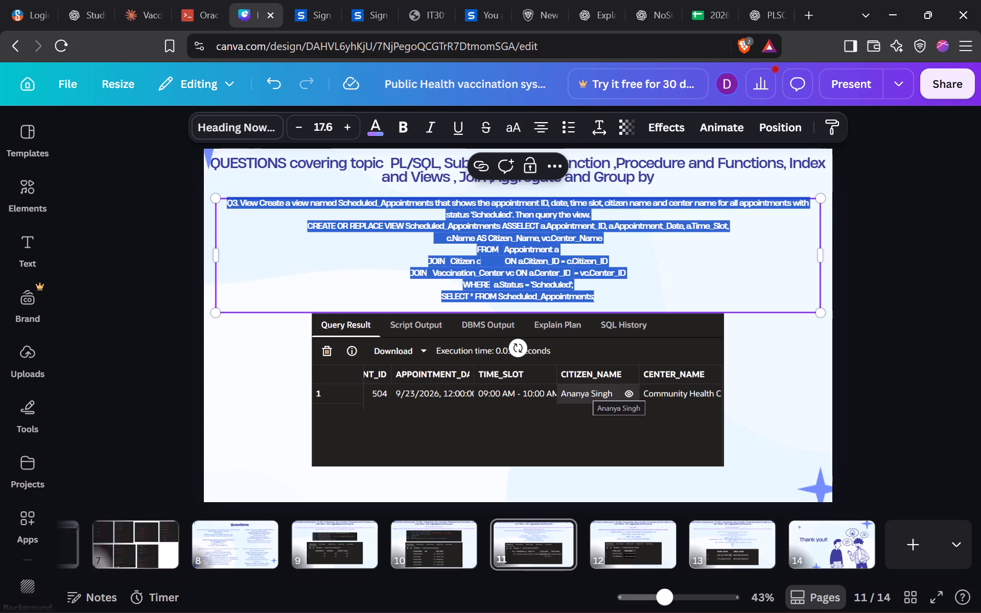
{"action": "left_click", "coordinate": [596, 293]}
{"action": "left_click_drag", "start_coordinate": [596, 293], "coordinate": [311, 223]}
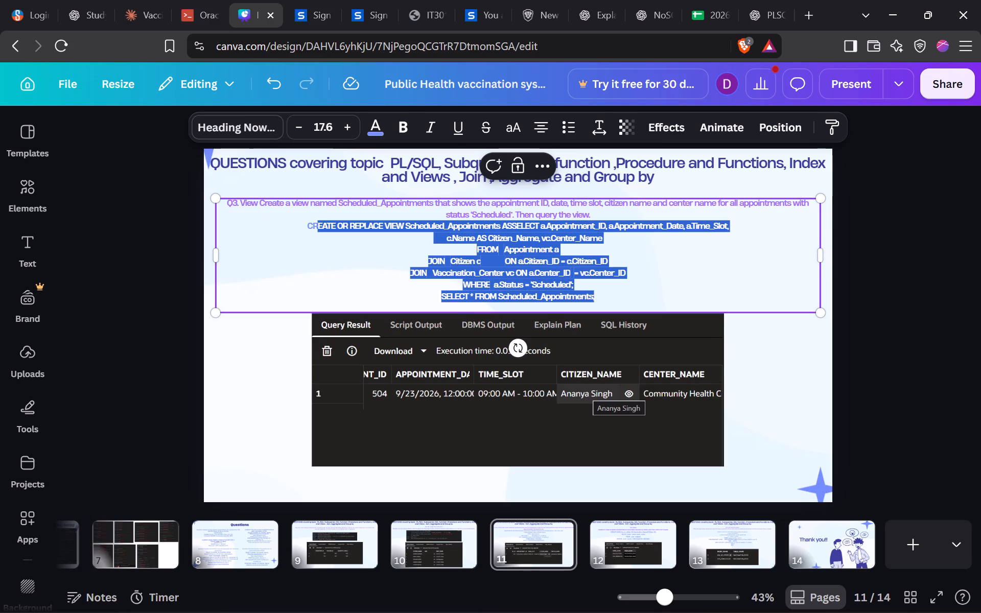
{"action": "left_click_drag", "start_coordinate": [311, 223], "coordinate": [304, 223]}
{"action": "key", "text": "ctrl+c"}
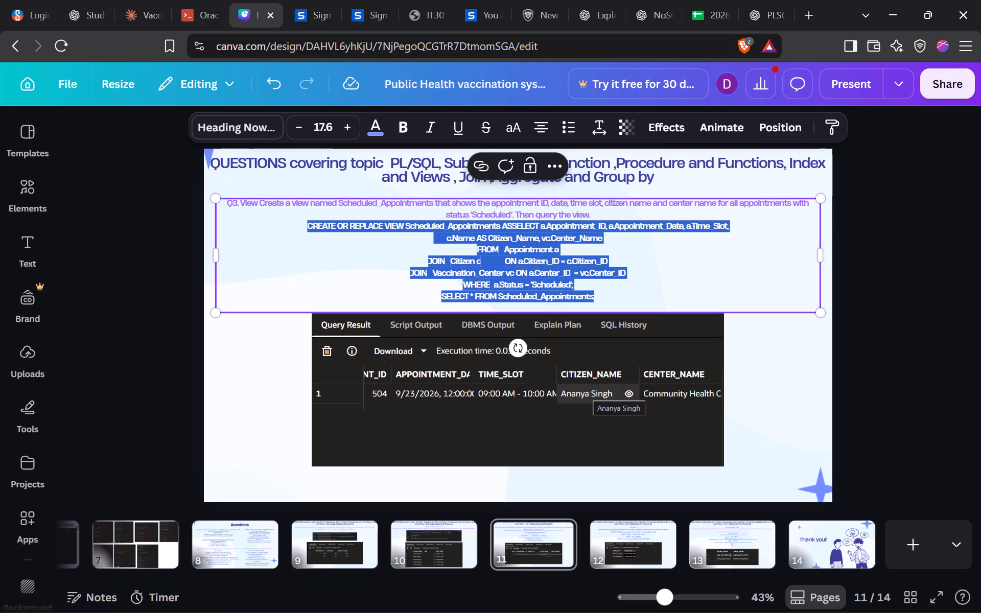
{"action": "left_click_drag", "start_coordinate": [304, 223], "coordinate": [305, 224]}
{"action": "key", "text": "BackSpace"}
{"action": "key", "text": "BackSpace"}
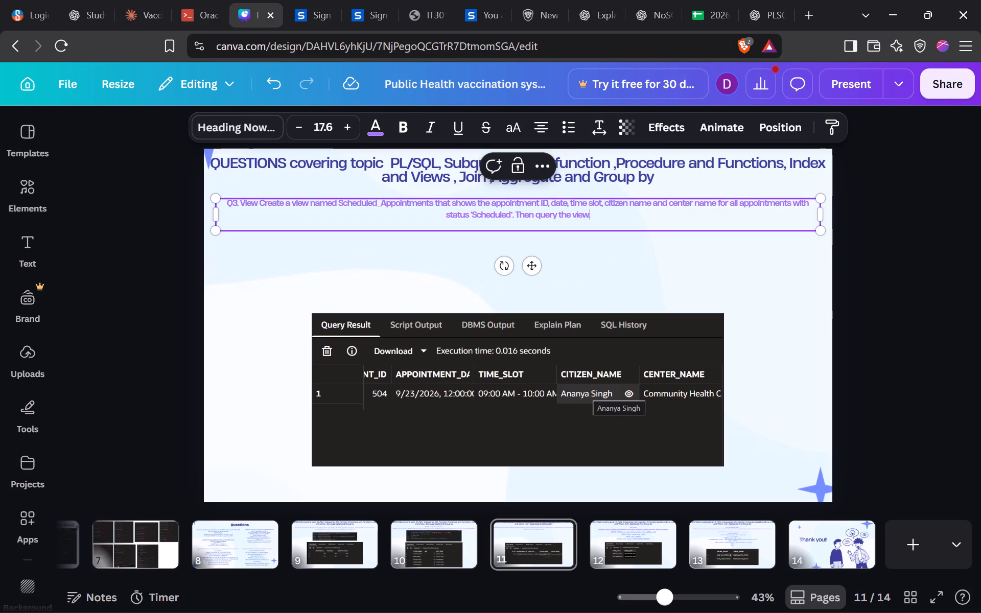
{"action": "left_click_drag", "start_coordinate": [305, 224], "coordinate": [924, 284]}
{"action": "left_click", "coordinate": [643, 218]}
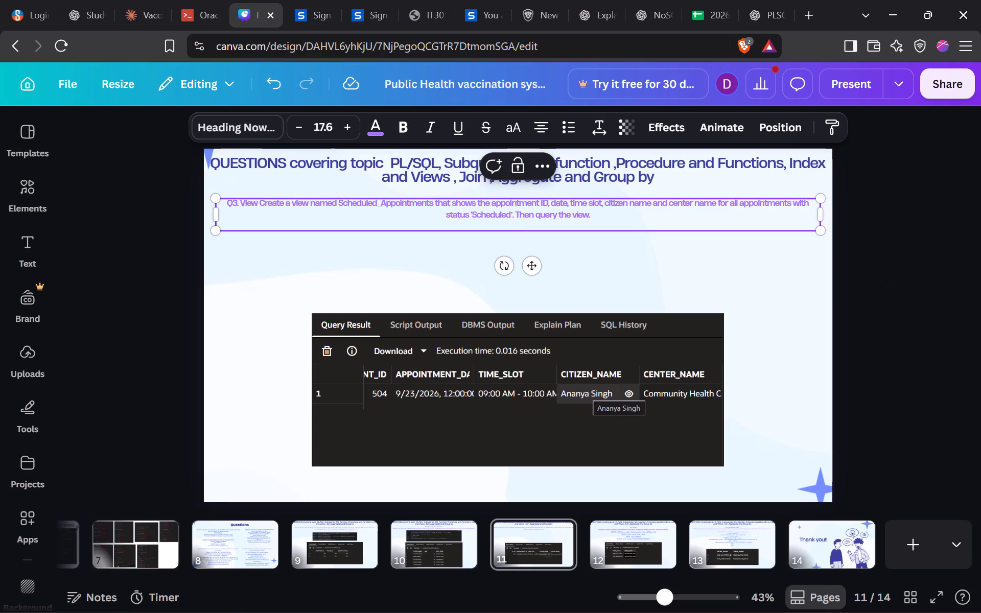
{"action": "left_click", "coordinate": [637, 221]}
{"action": "key", "text": "BackSpace"}
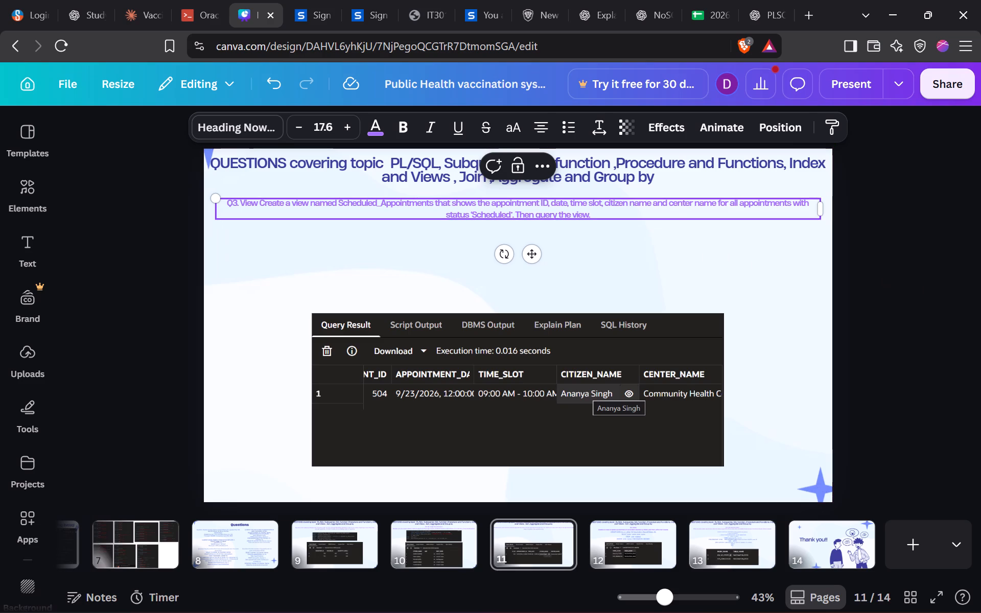
{"action": "left_click", "coordinate": [907, 258]}
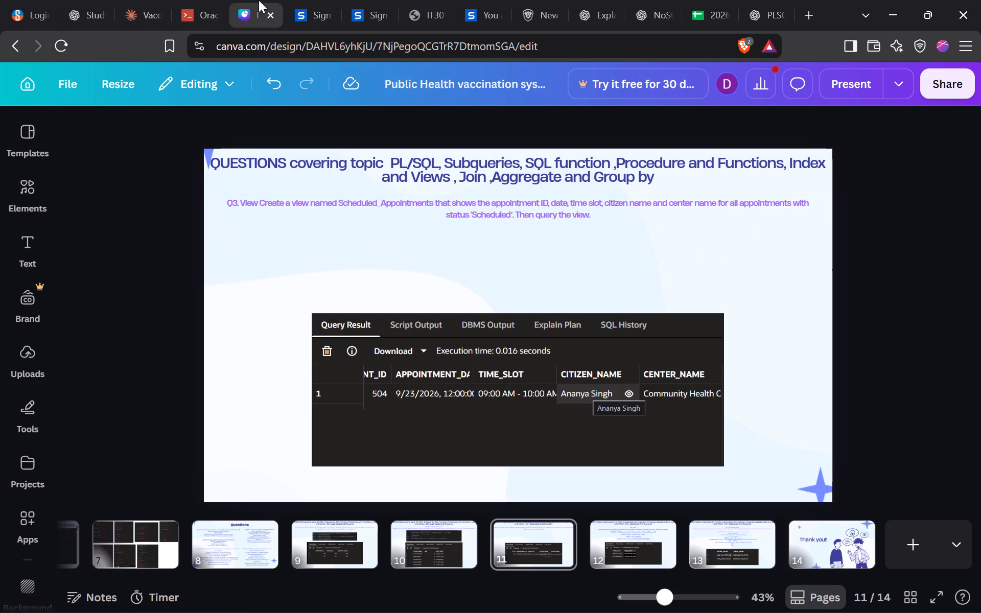
Replace the whole Vaccination.sql script in the FreeSQL worksheet with the copied Q3 query and run it.
{"action": "left_click", "coordinate": [195, 9]}
{"action": "left_click", "coordinate": [384, 192]}
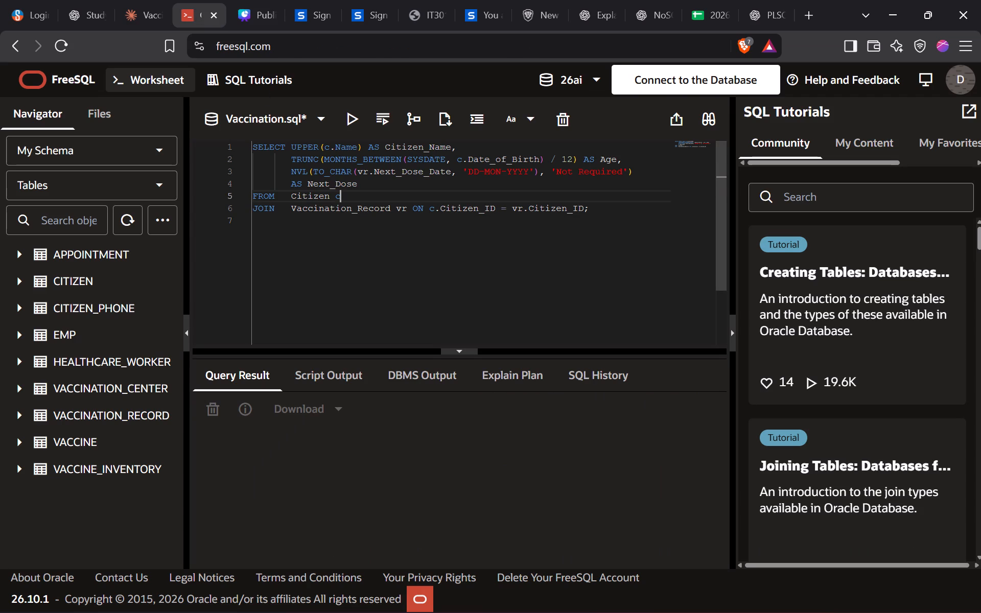
{"action": "key", "text": "ctrl+a"}
{"action": "key", "text": "ctrl+v"}
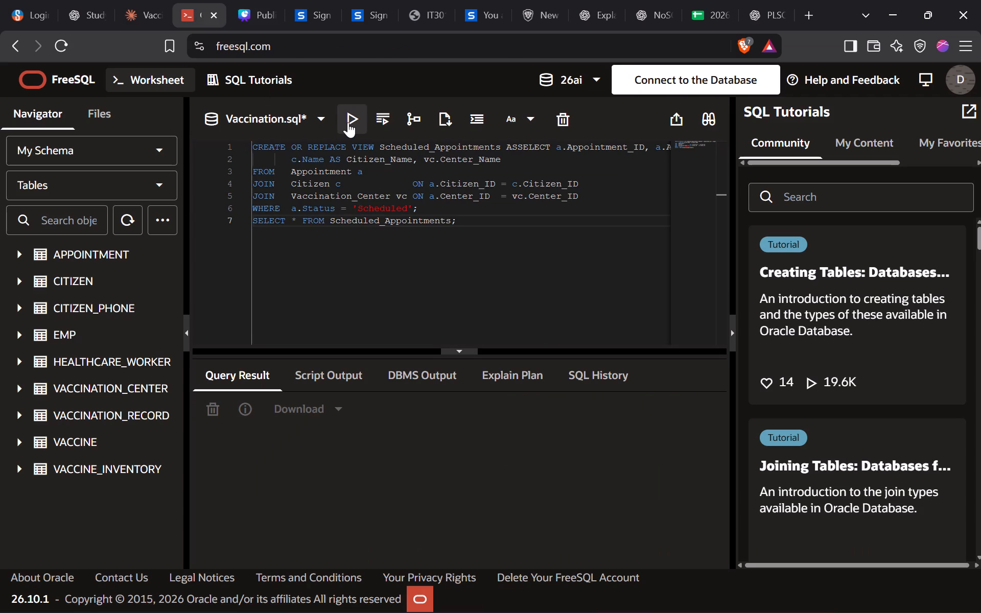
{"action": "left_click", "coordinate": [348, 122]}
{"action": "left_click", "coordinate": [458, 259]}
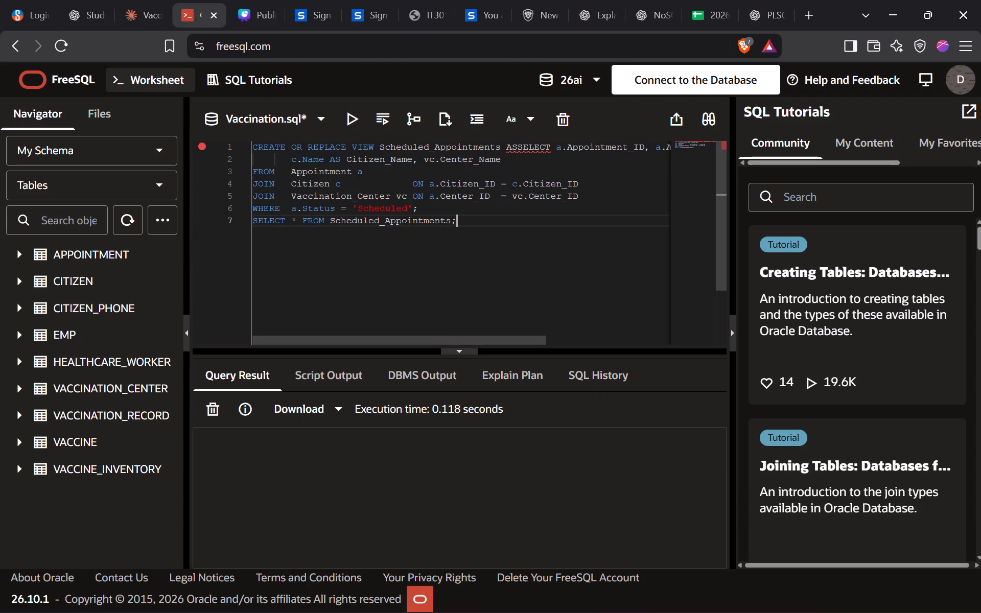
Insert a space inside ASSELECT on line 1, after ASS.
{"action": "left_click", "coordinate": [522, 147]}
{"action": "key", "text": "space"}
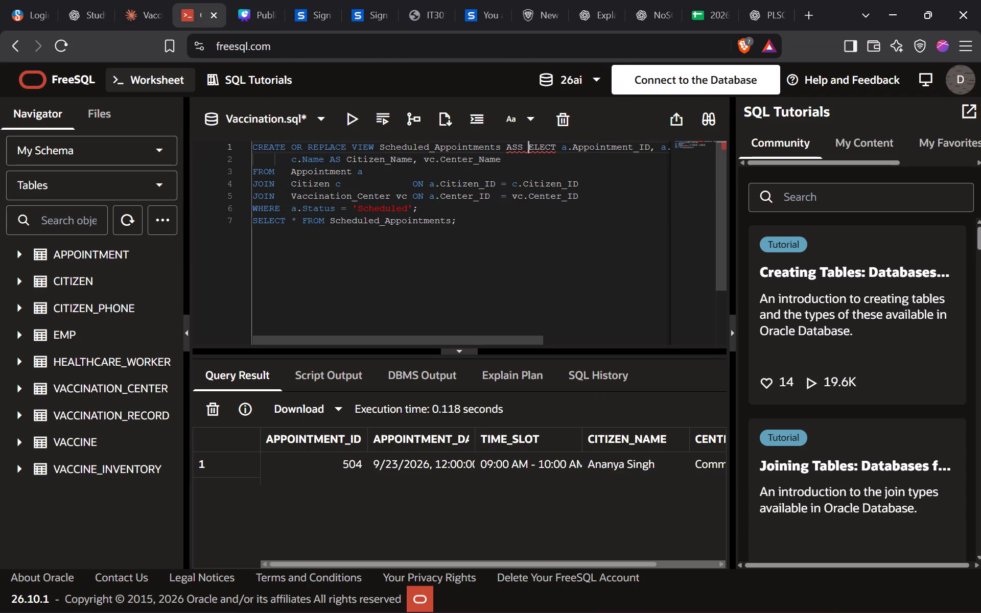
Break line 1 of the query after a.Appointment_ID, so that a.Appointment_Date starts a new line.
{"action": "left_click", "coordinate": [513, 249]}
{"action": "scroll", "coordinate": [513, 249], "scroll_direction": "left", "scroll_amount": 4}
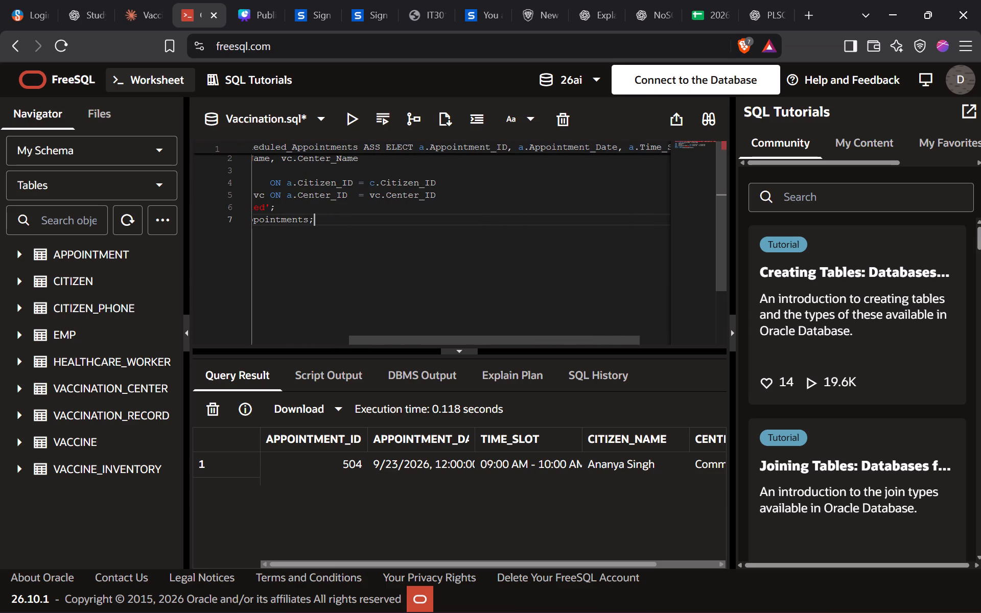
{"action": "left_click", "coordinate": [520, 174]}
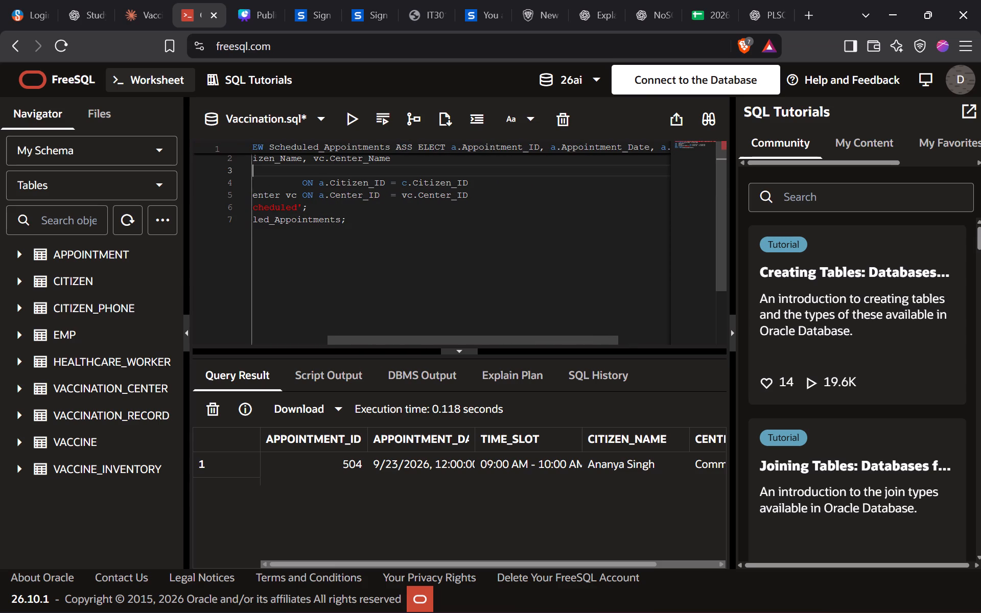
{"action": "left_click", "coordinate": [552, 144]}
{"action": "key", "text": "Return"}
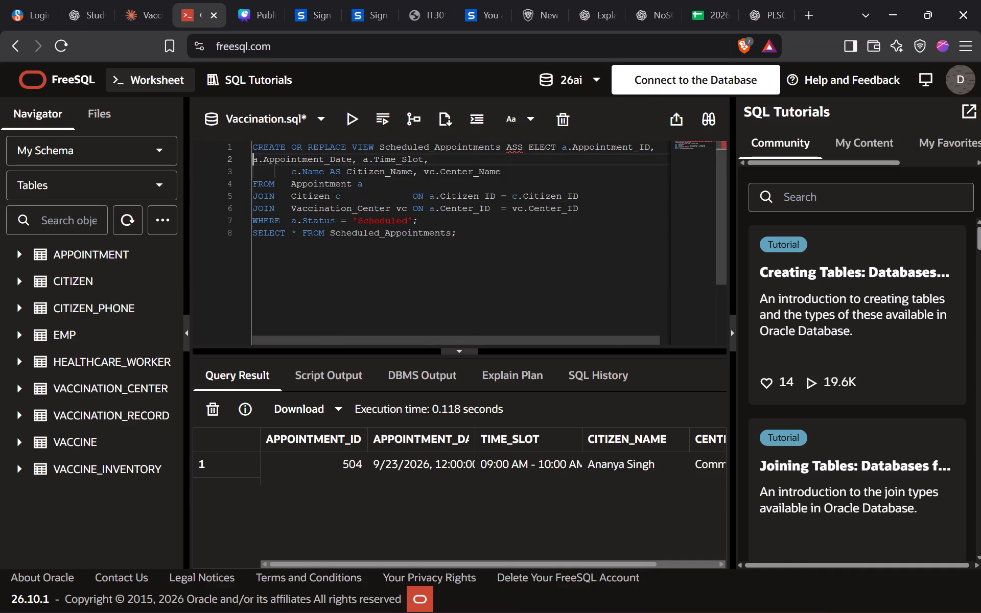
Correct ASS ELECT on line 1 to AS SELECT.
{"action": "scroll", "coordinate": [543, 256], "scroll_direction": "up", "scroll_amount": 1}
{"action": "left_click", "coordinate": [520, 152]}
{"action": "key", "text": "BackSpace"}
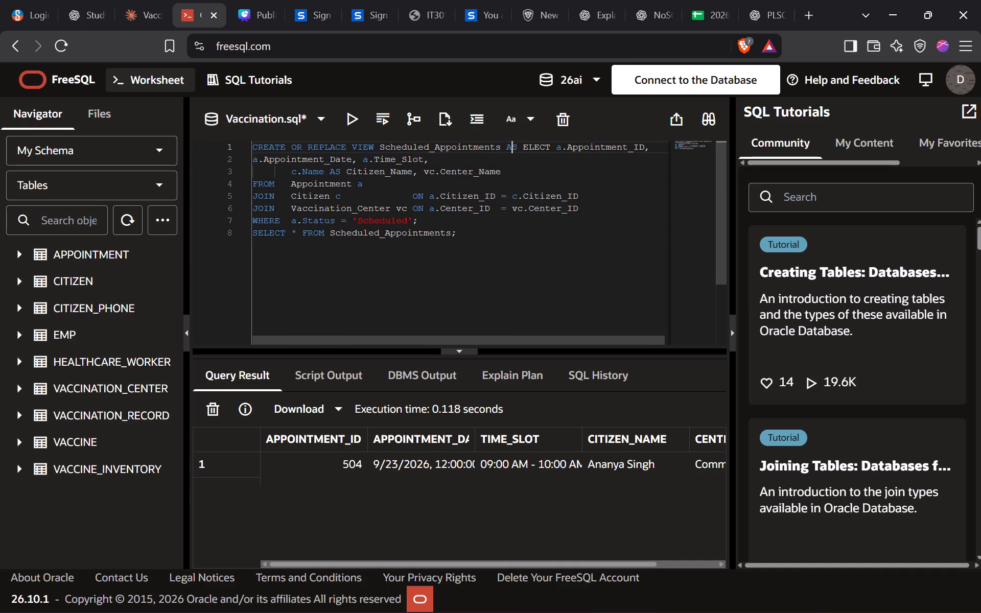
{"action": "key", "text": "Right"}
{"action": "key", "text": "Right"}
{"action": "key", "text": "shift+s"}
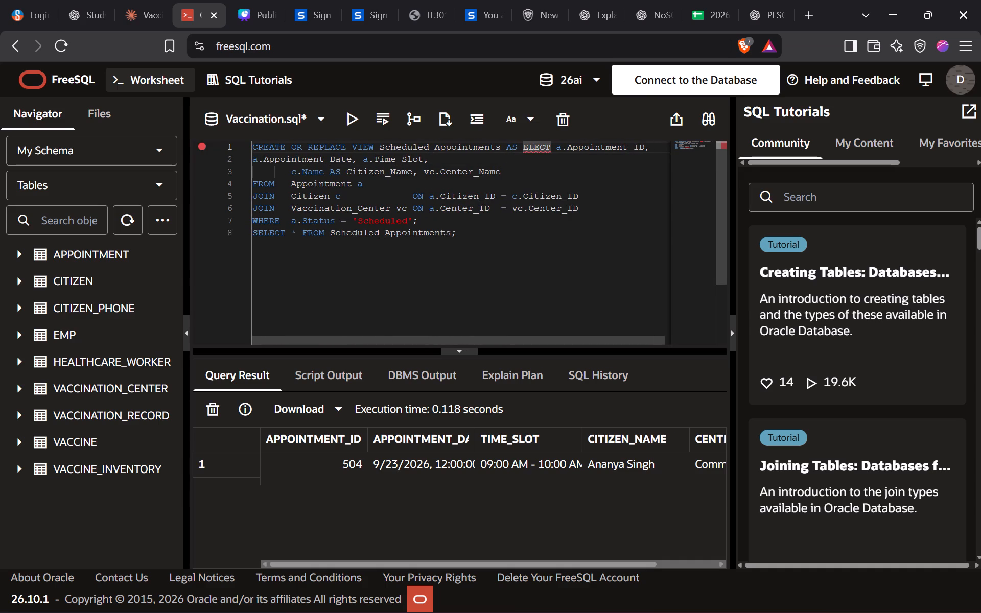
{"action": "scroll", "coordinate": [484, 266], "scroll_direction": "up", "scroll_amount": 4}
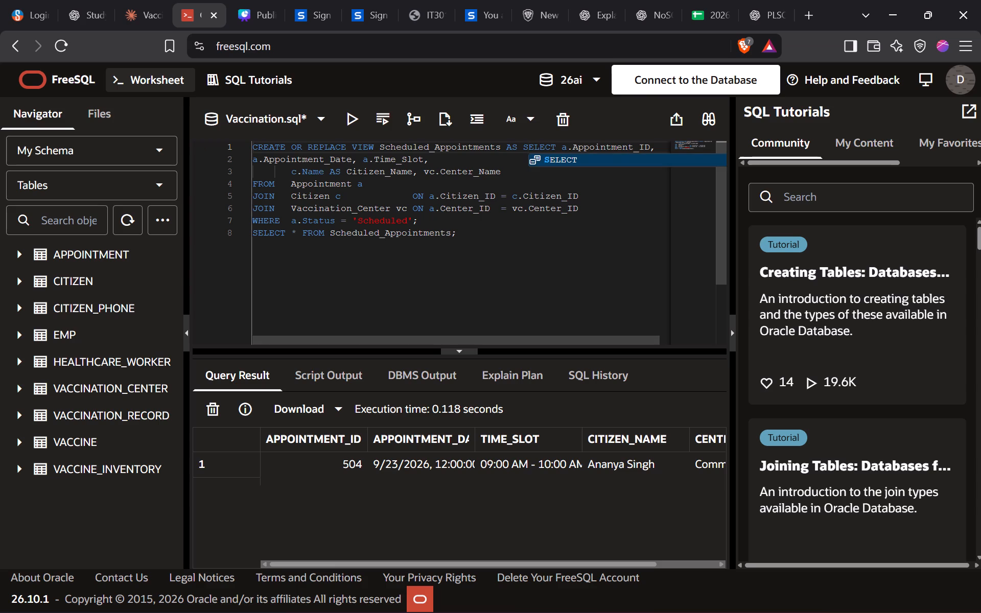
Dismiss the SELECT autocomplete suggestion and capture a screenshot of the complete Q3 Scheduled_Appointments query in the editor.
{"action": "key", "text": "Print"}
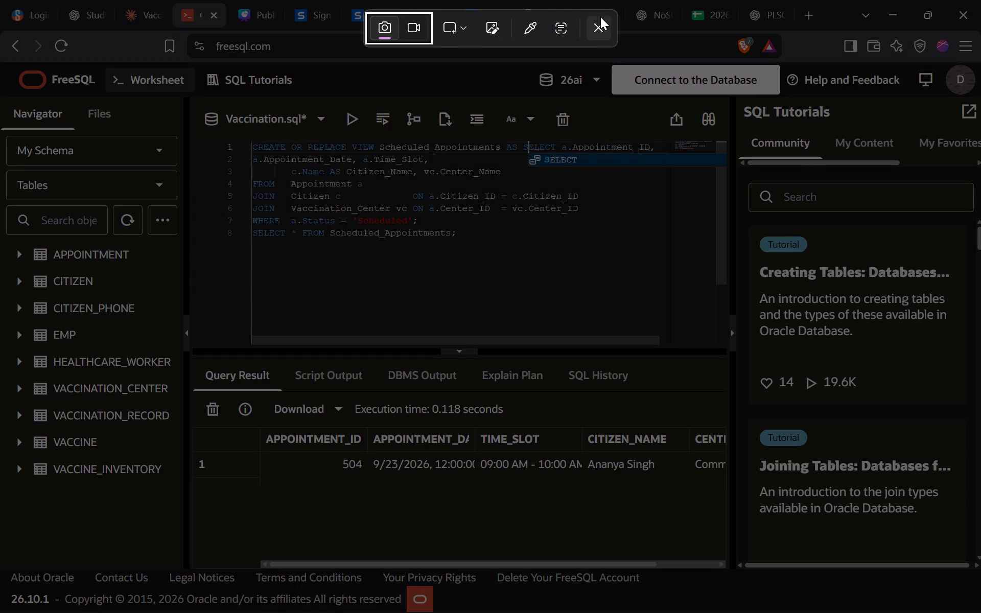
{"action": "left_click", "coordinate": [600, 17]}
{"action": "left_click", "coordinate": [538, 253]}
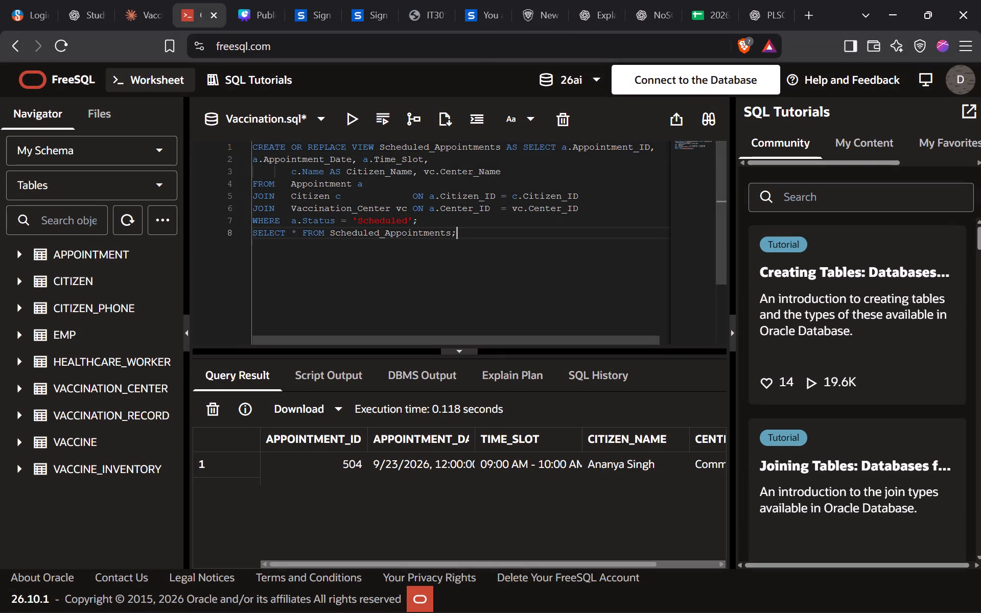
{"action": "key", "text": "Print"}
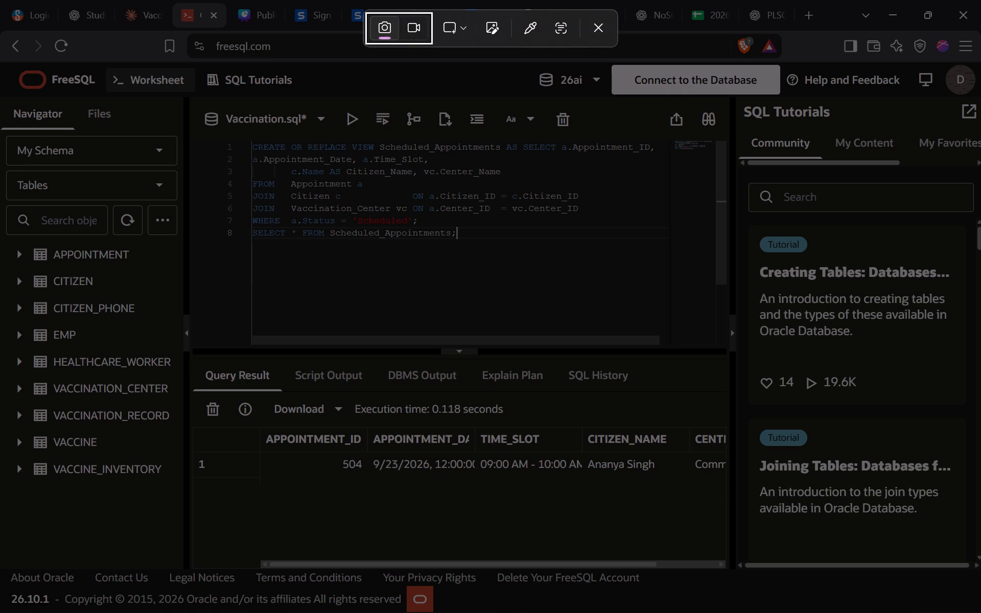
{"action": "left_click_drag", "start_coordinate": [248, 142], "coordinate": [714, 257]}
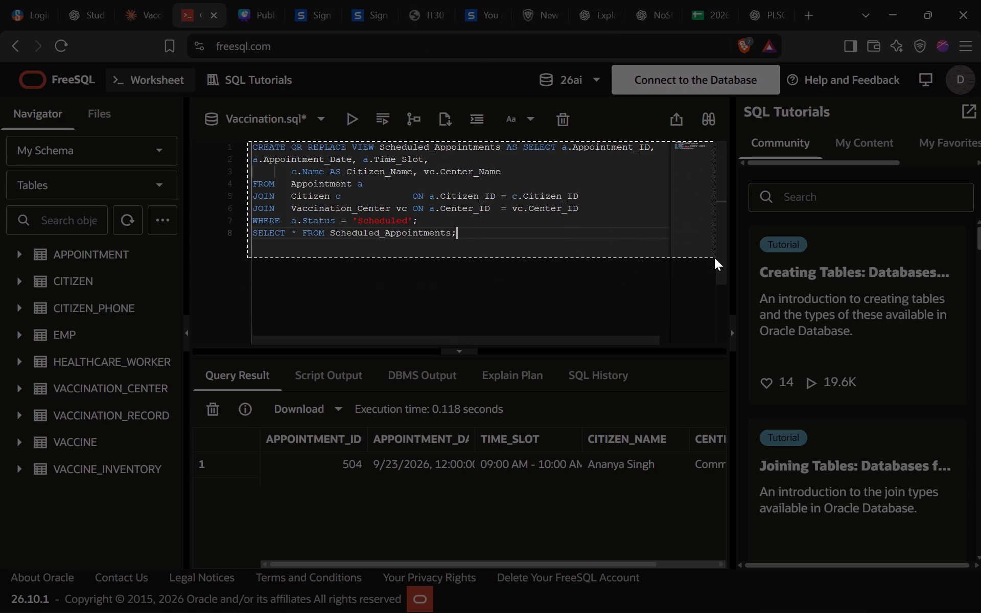
{"action": "left_click_drag", "start_coordinate": [714, 257], "coordinate": [711, 243]}
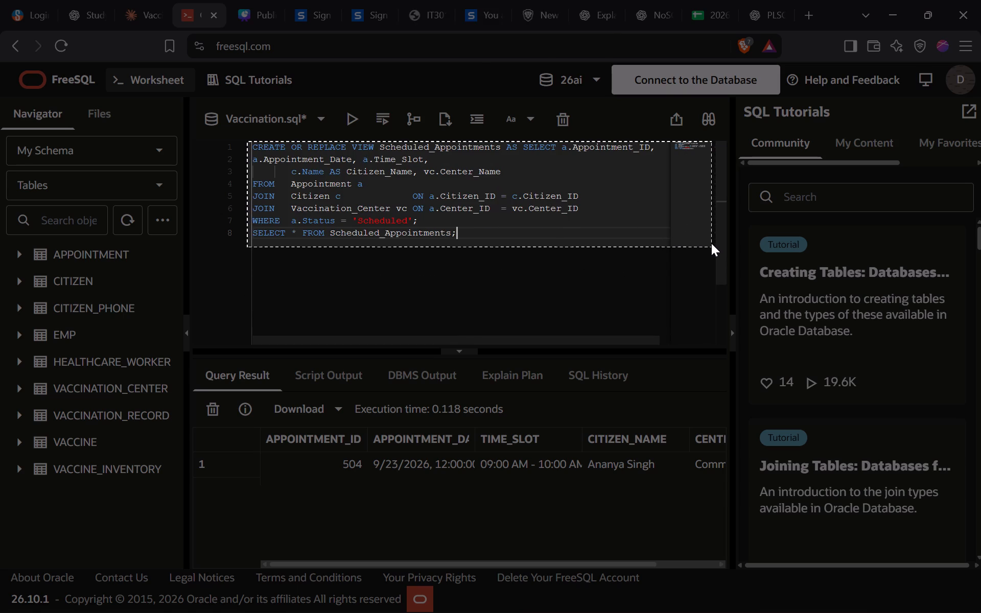
{"action": "left_click_drag", "start_coordinate": [711, 243], "coordinate": [715, 251]}
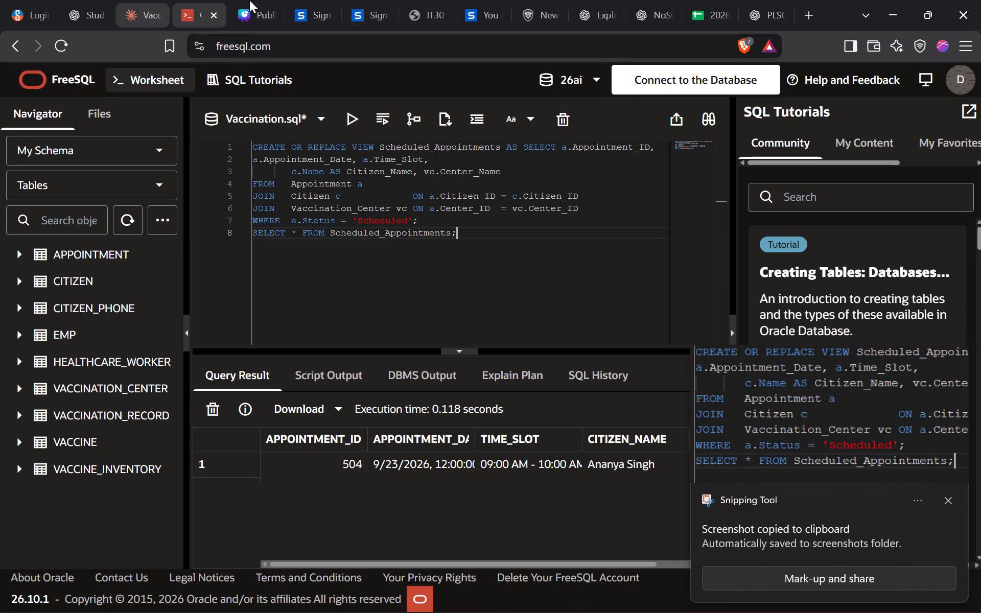
Switch to the Canva design and paste the Scheduled_Appointments query screenshot on slide 11, trimming its bottom edge slightly and fitting it below the Q3 text.
{"action": "left_click", "coordinate": [263, 0]}
{"action": "left_click", "coordinate": [437, 255]}
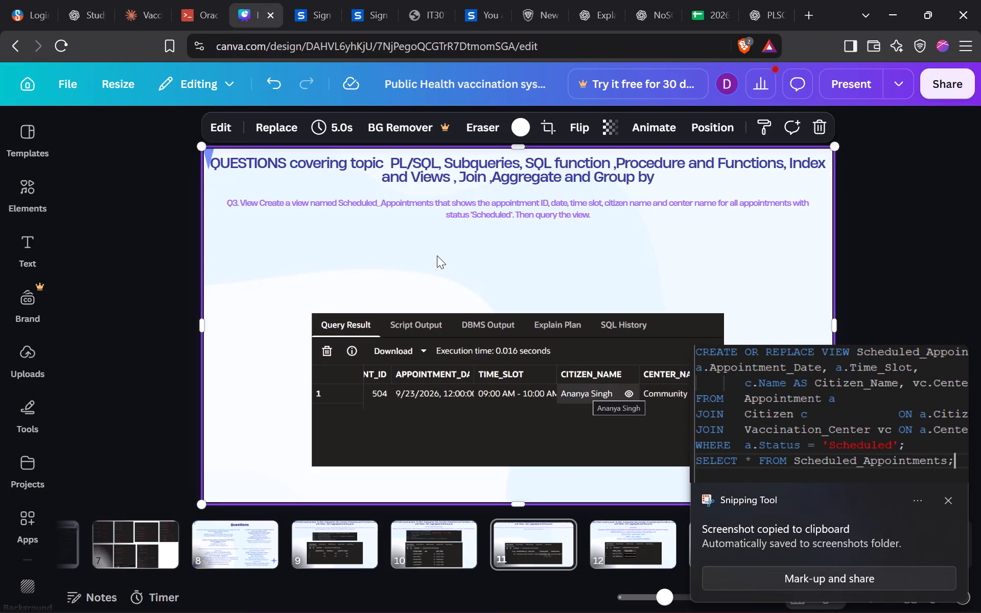
{"action": "key", "text": "ctrl+v"}
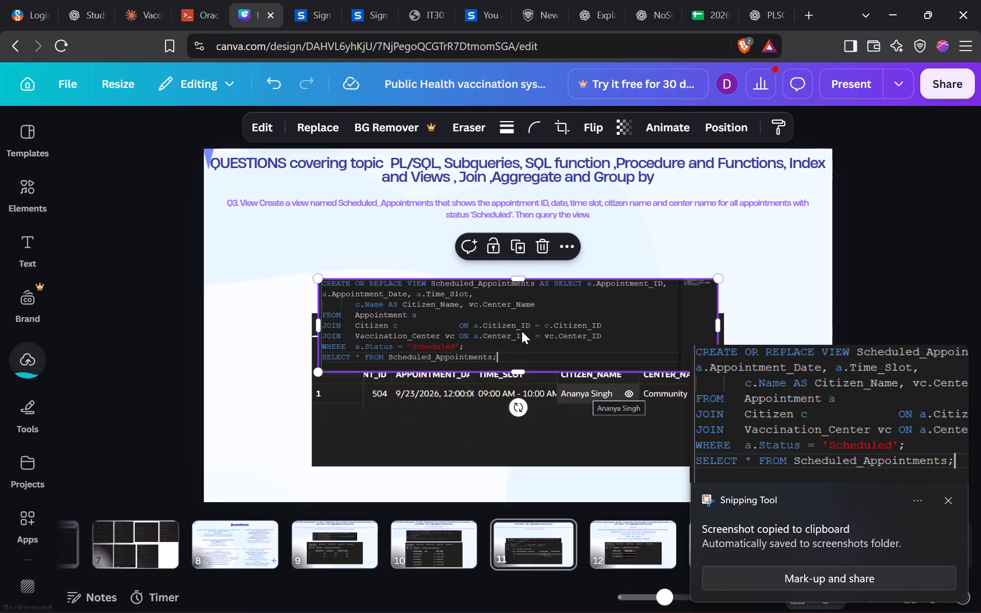
{"action": "left_click_drag", "start_coordinate": [523, 333], "coordinate": [531, 272]}
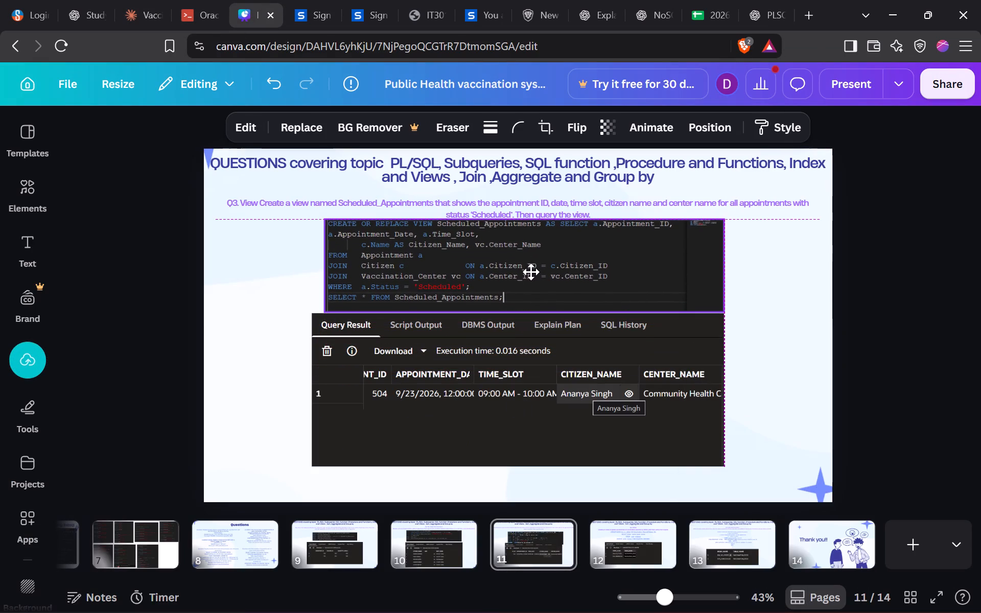
{"action": "left_click_drag", "start_coordinate": [531, 272], "coordinate": [531, 276]}
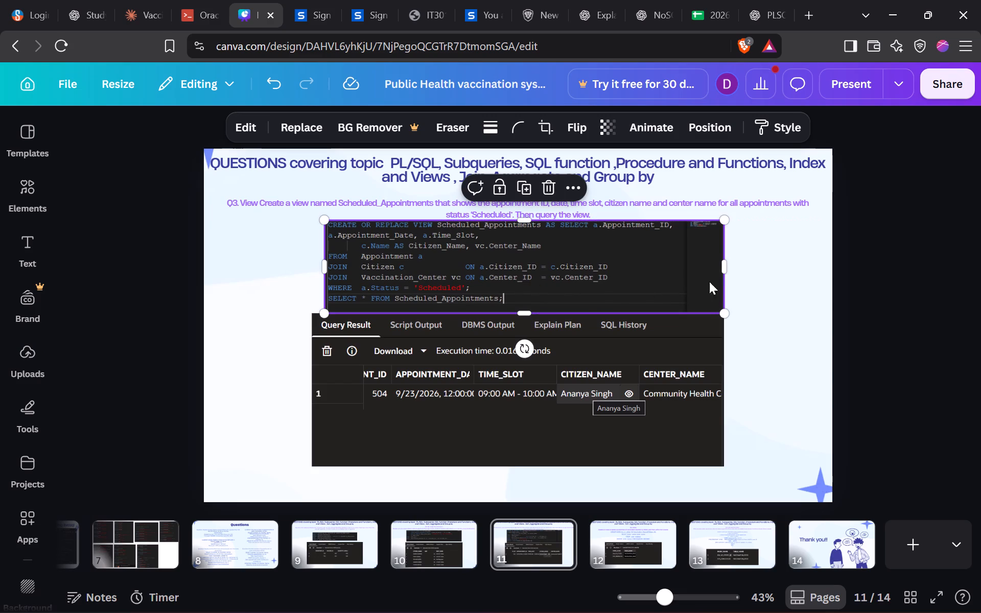
{"action": "left_click_drag", "start_coordinate": [532, 317], "coordinate": [532, 311]}
{"action": "left_click", "coordinate": [532, 311]}
{"action": "left_click_drag", "start_coordinate": [567, 265], "coordinate": [570, 269]}
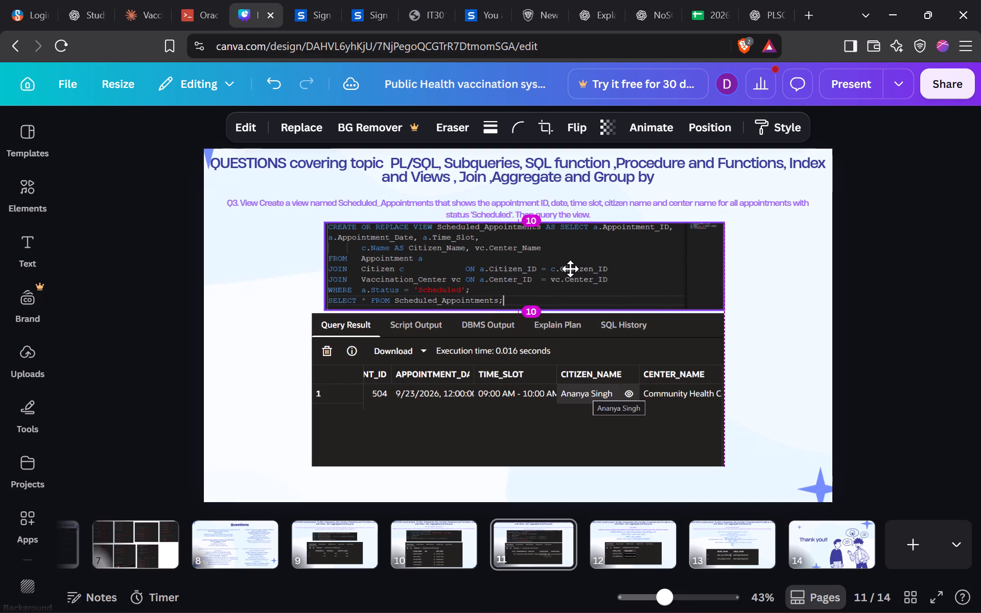
{"action": "left_click_drag", "start_coordinate": [570, 269], "coordinate": [562, 269]}
{"action": "left_click", "coordinate": [562, 269]}
Move the query result image on slide 11 slightly down, leaving a small gap below the query screenshot.
{"action": "left_click", "coordinate": [627, 338]}
{"action": "left_click_drag", "start_coordinate": [627, 338], "coordinate": [627, 340]}
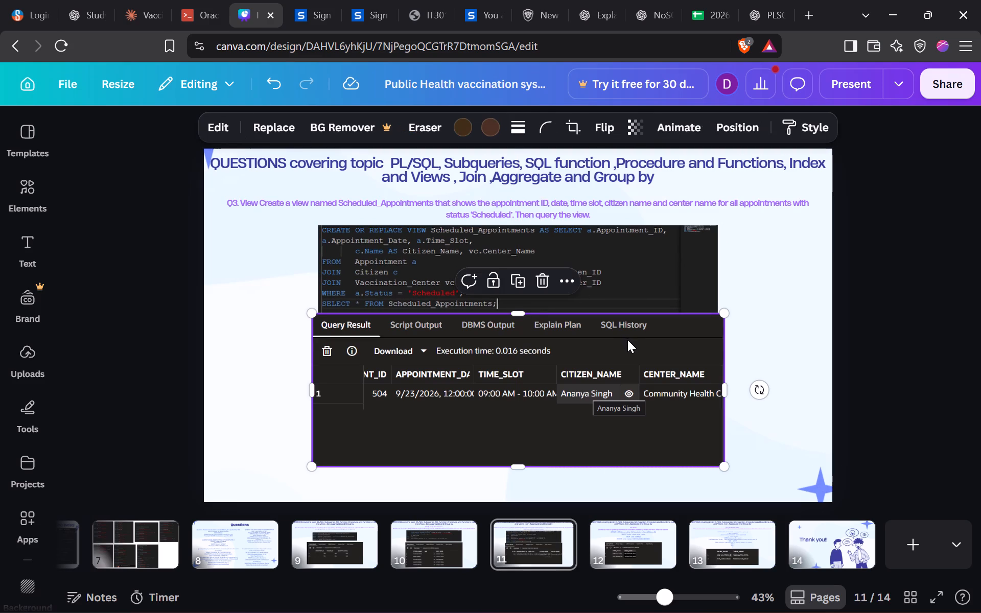
{"action": "left_click_drag", "start_coordinate": [627, 340], "coordinate": [625, 345]}
{"action": "left_click", "coordinate": [625, 345]}
{"action": "left_click", "coordinate": [678, 250]}
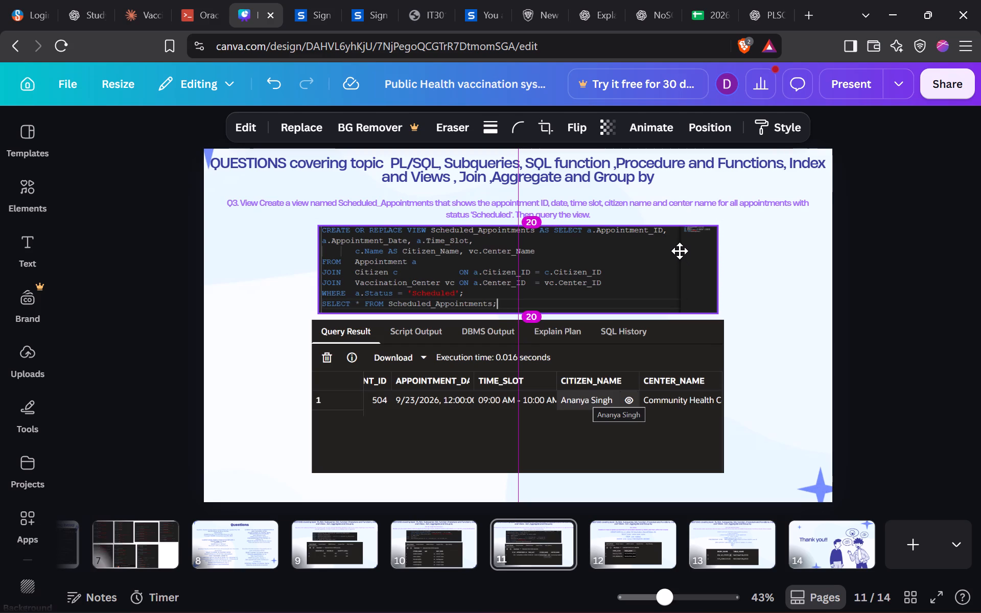
{"action": "left_click", "coordinate": [899, 267]}
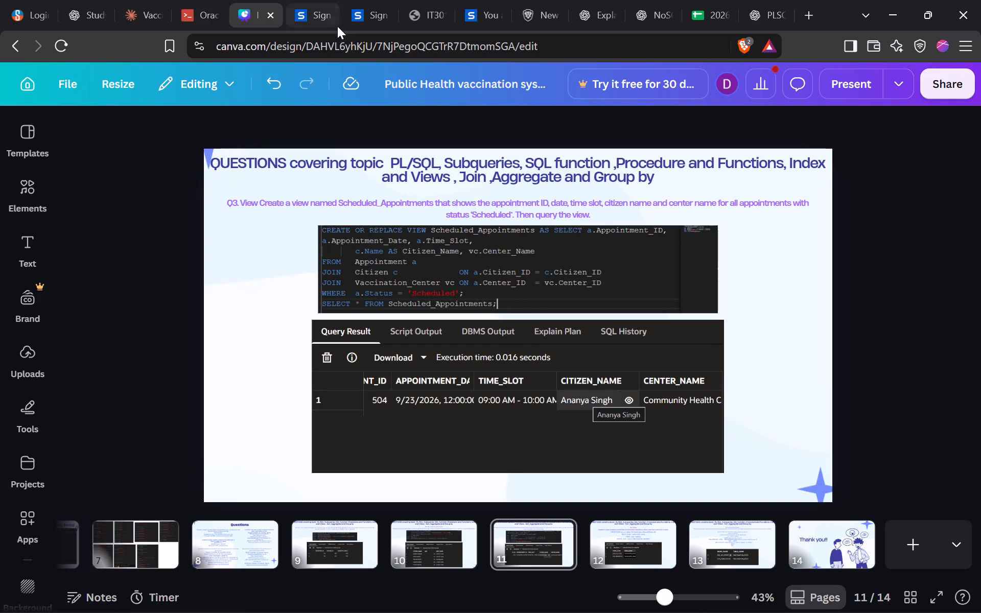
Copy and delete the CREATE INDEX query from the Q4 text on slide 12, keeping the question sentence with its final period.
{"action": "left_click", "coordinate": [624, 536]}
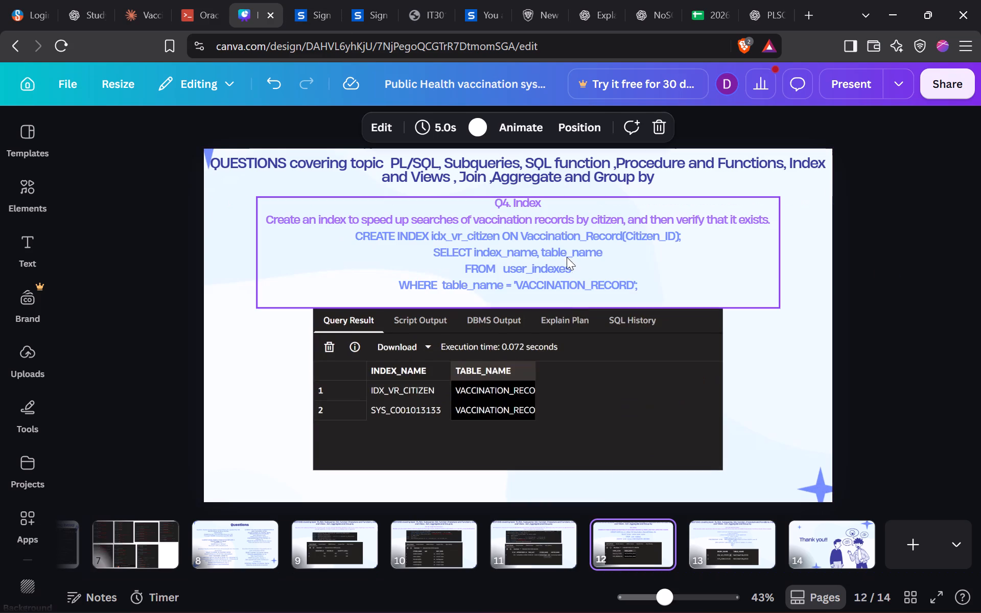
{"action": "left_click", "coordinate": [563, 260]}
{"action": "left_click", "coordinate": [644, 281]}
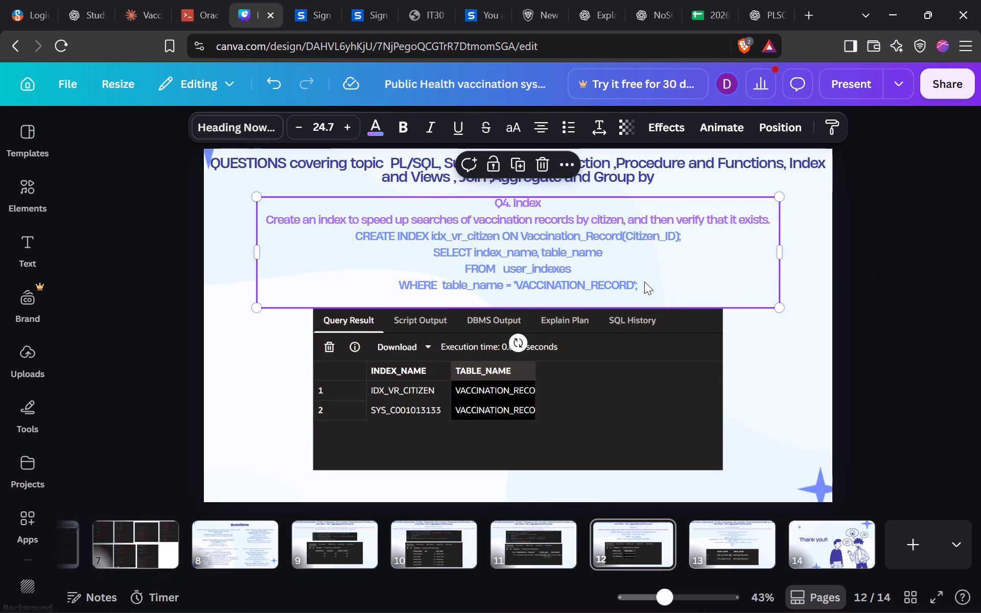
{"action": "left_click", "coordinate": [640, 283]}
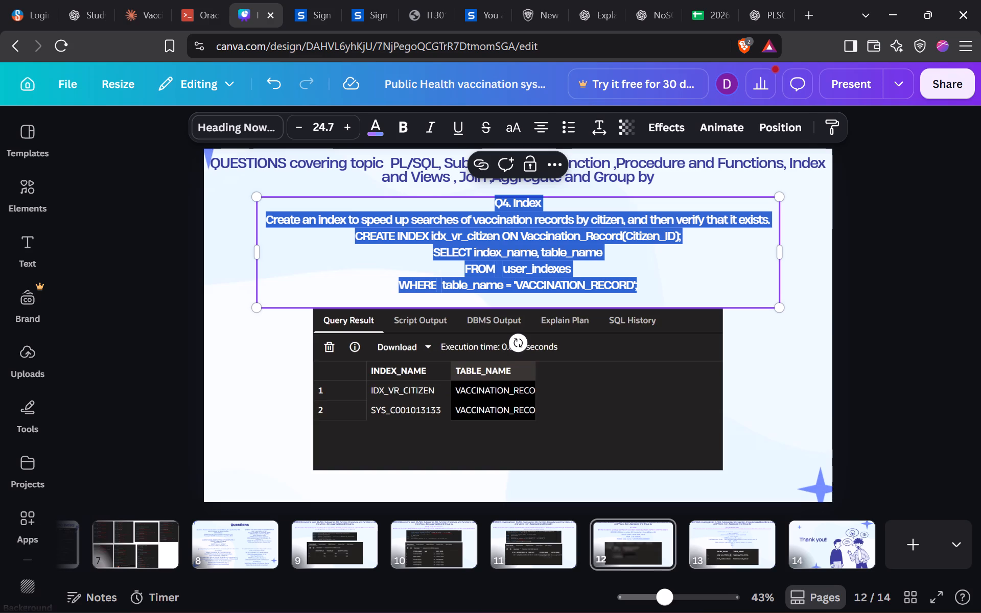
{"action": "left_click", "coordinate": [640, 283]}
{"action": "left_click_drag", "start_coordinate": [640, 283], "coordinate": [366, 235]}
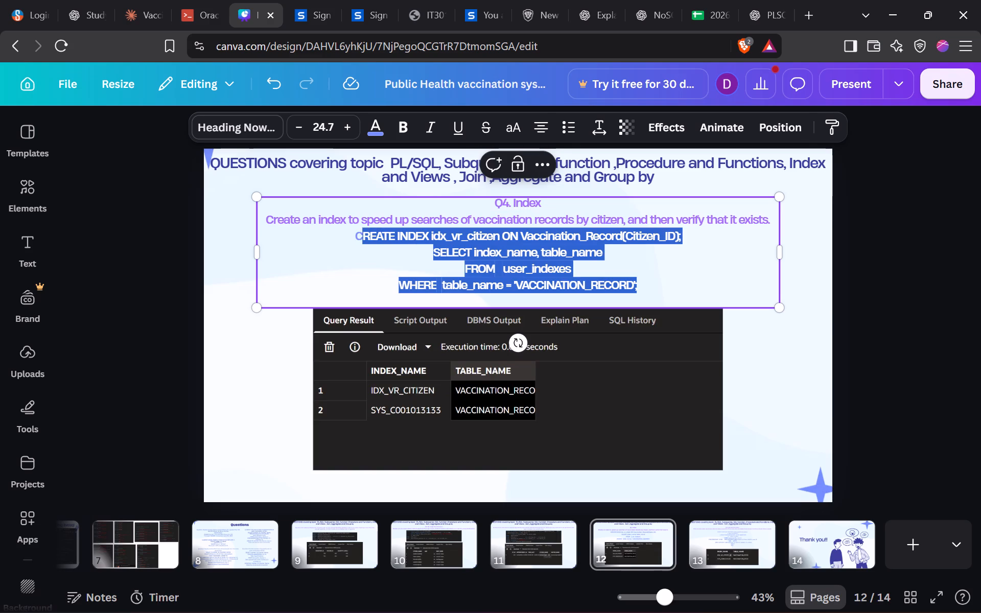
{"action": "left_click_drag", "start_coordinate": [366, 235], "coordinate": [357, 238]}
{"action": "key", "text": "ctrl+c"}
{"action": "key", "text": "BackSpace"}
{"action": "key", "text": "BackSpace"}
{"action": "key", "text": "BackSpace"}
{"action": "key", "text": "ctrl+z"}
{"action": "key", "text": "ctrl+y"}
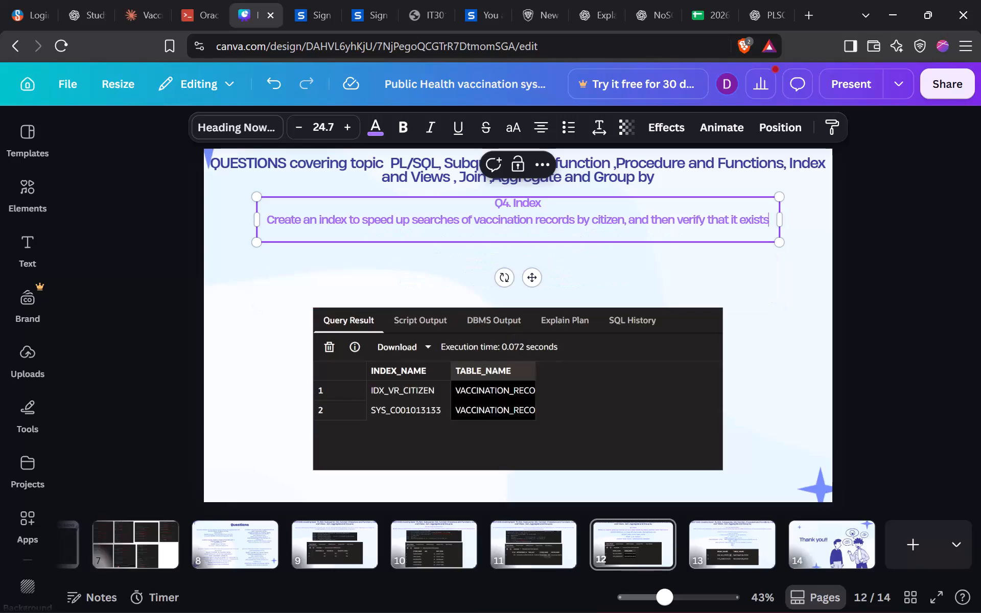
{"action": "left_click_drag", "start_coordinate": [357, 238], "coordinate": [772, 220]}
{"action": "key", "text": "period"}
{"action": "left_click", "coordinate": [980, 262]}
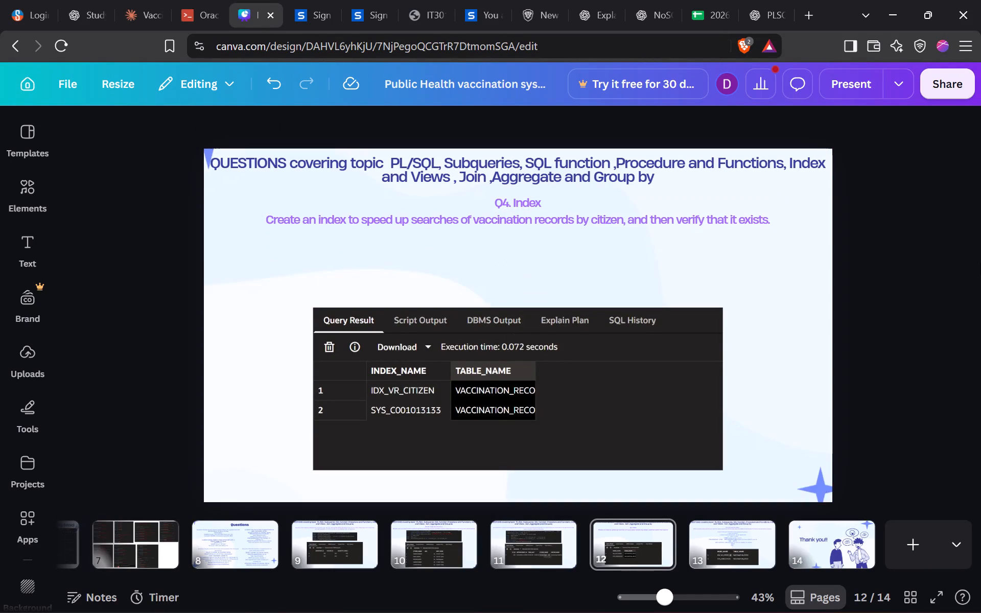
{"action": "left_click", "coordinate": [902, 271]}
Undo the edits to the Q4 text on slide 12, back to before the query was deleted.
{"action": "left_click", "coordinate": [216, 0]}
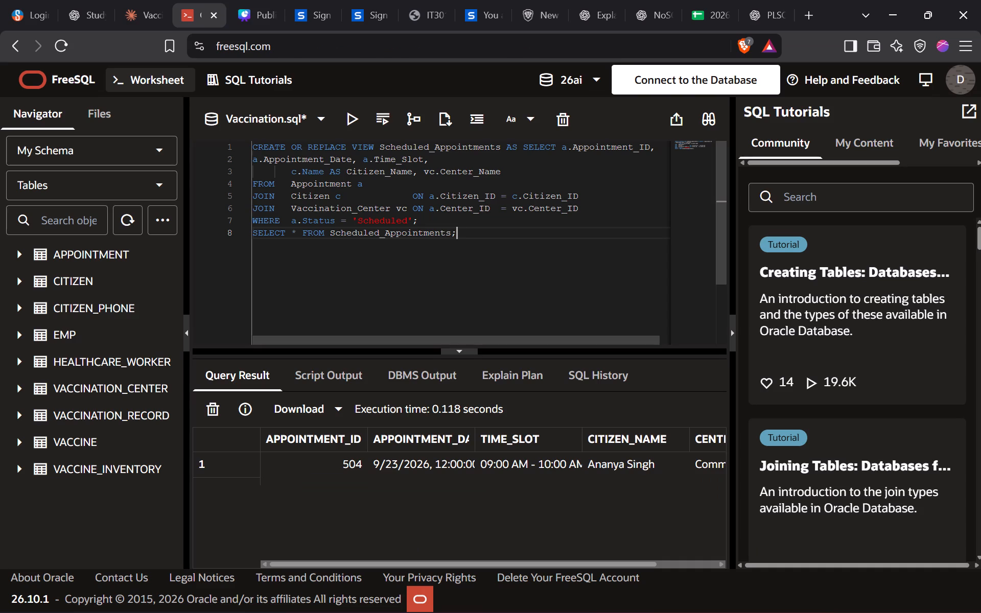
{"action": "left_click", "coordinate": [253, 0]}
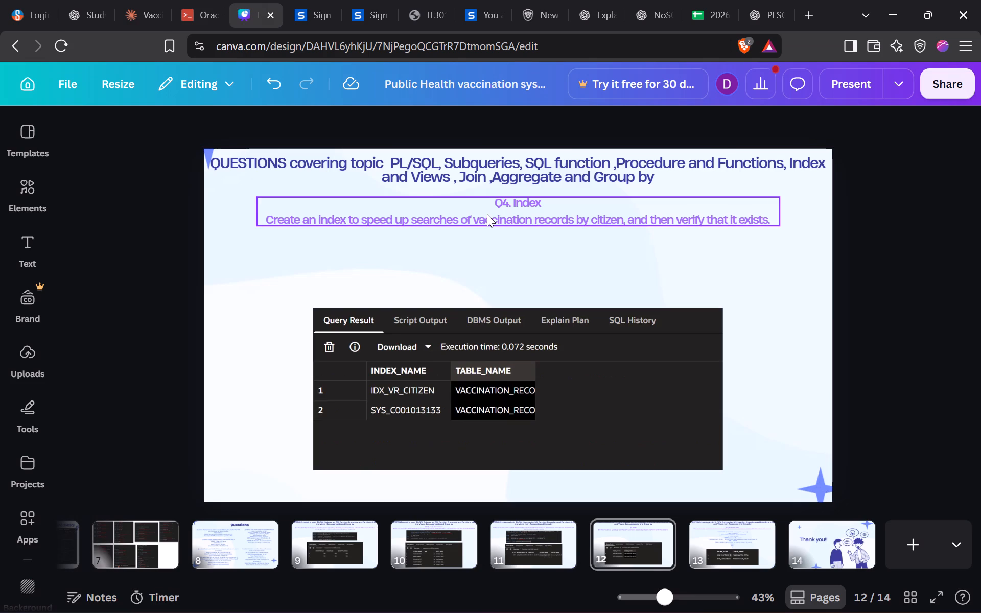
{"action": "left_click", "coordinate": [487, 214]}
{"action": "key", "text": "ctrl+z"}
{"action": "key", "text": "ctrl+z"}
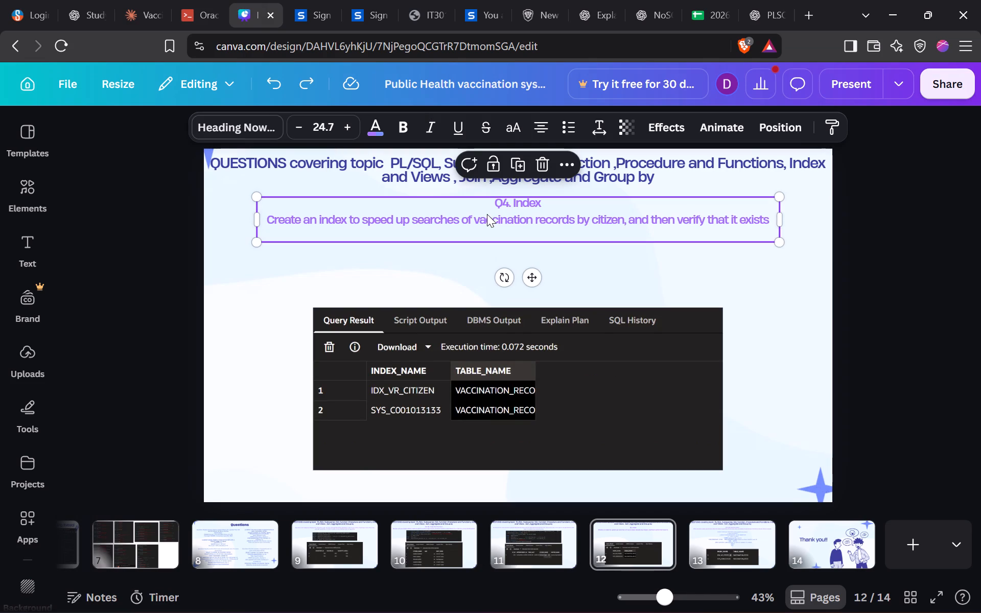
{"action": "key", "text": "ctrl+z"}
Copy the four-line CREATE INDEX idx_vr_citizen query from the Q4 text on slide 12, and delete it along with the empty line.
{"action": "left_click", "coordinate": [625, 274]}
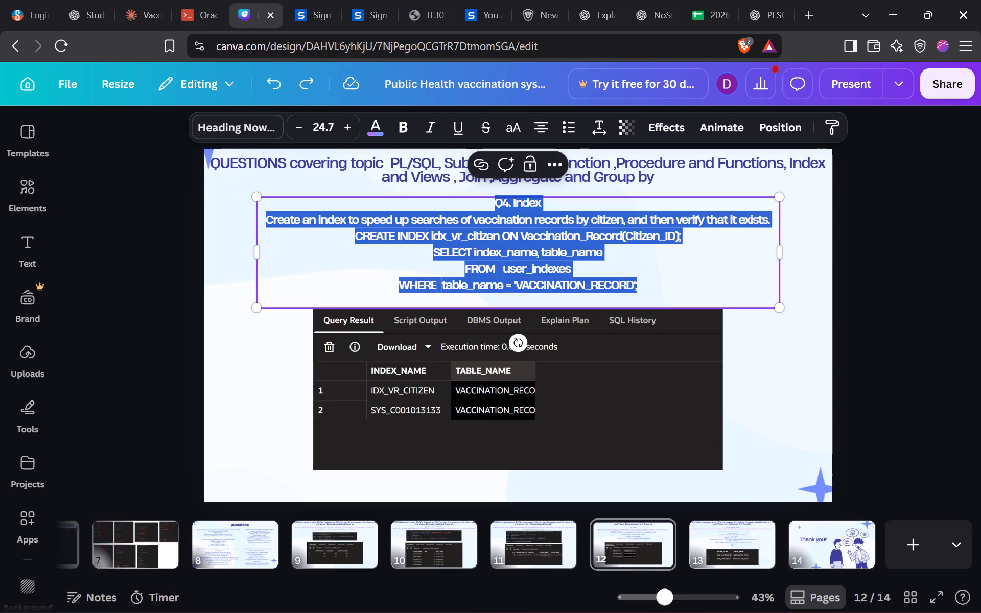
{"action": "left_click", "coordinate": [653, 290]}
{"action": "left_click_drag", "start_coordinate": [653, 290], "coordinate": [371, 243]}
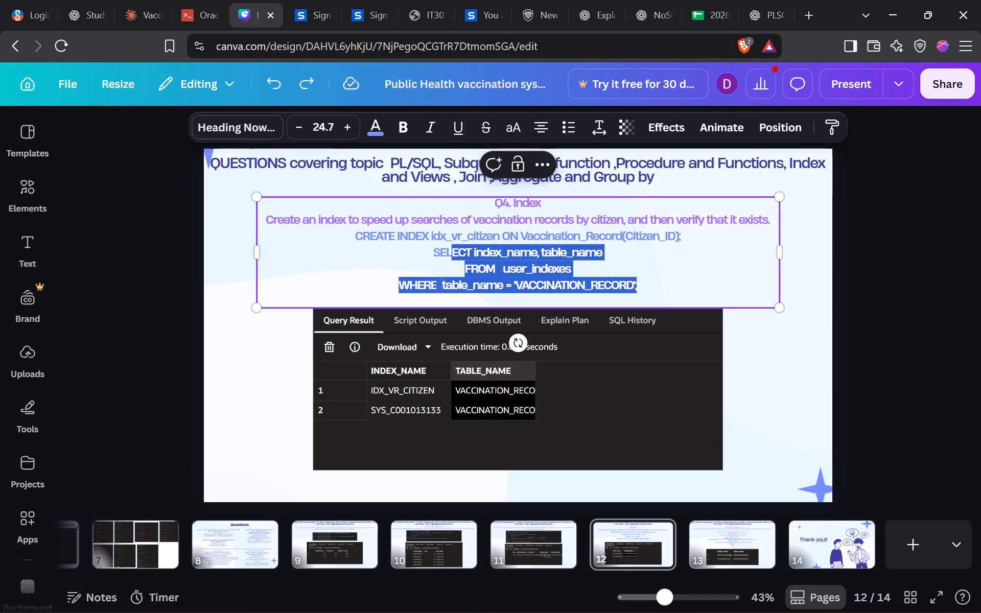
{"action": "left_click_drag", "start_coordinate": [371, 243], "coordinate": [354, 237]}
{"action": "key", "text": "ctrl+c"}
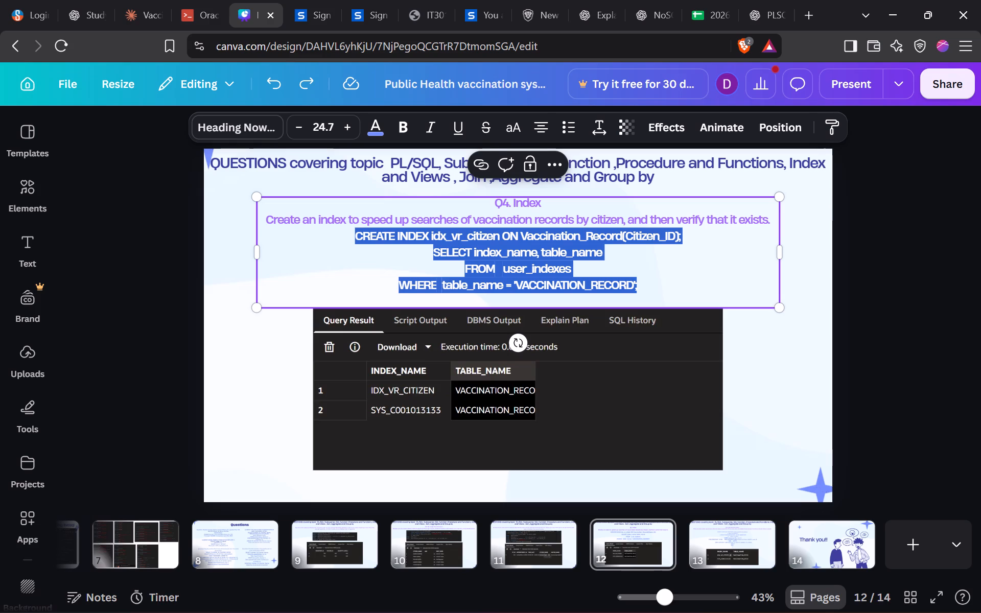
{"action": "key", "text": "BackSpace"}
{"action": "key", "text": "BackSpace"}
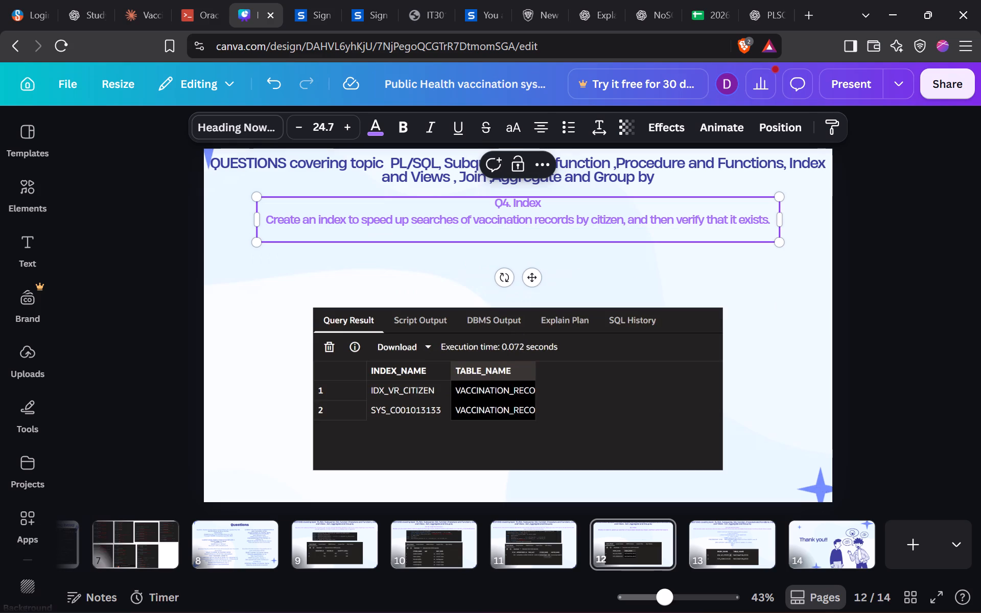
{"action": "key", "text": "Down"}
{"action": "key", "text": "BackSpace"}
{"action": "left_click", "coordinate": [867, 244]}
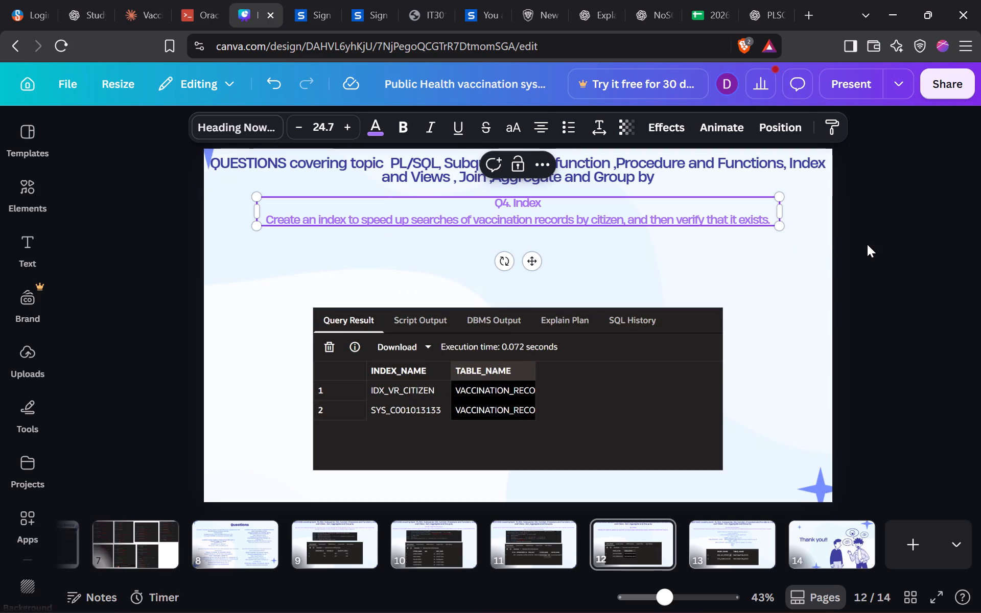
Switch to FreeSQL and replace the whole Scheduled_Appointments query in the worksheet with the copied CREATE INDEX query.
{"action": "left_click", "coordinate": [211, 0]}
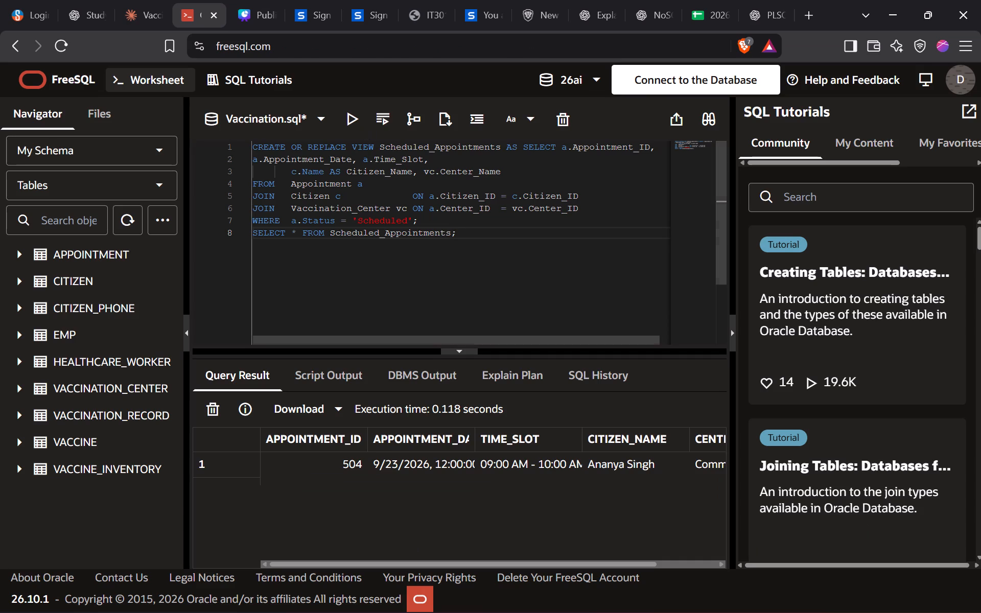
{"action": "left_click", "coordinate": [467, 220]}
{"action": "key", "text": "ctrl+a"}
{"action": "key", "text": "ctrl+v"}
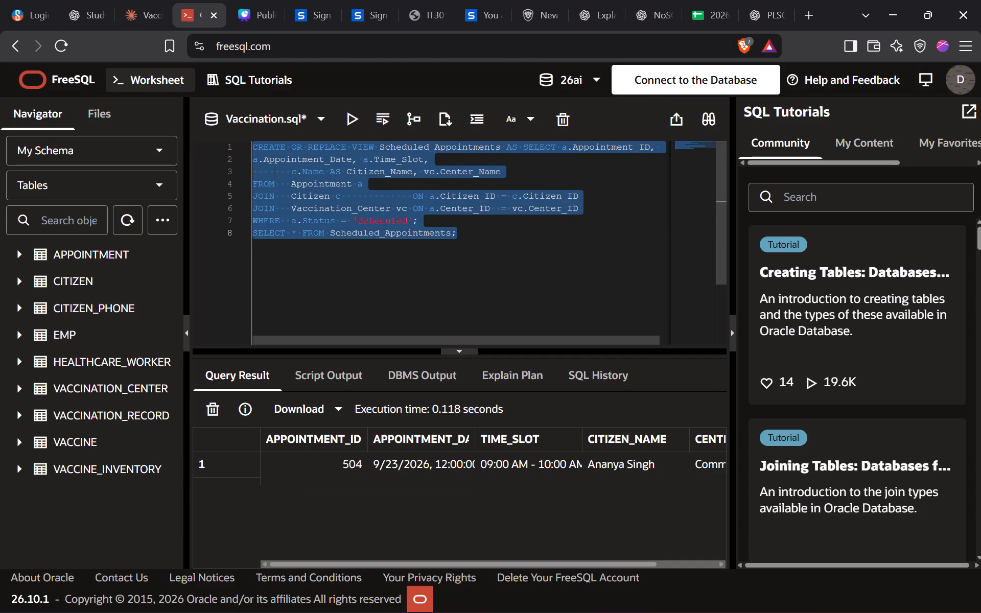
{"action": "scroll", "coordinate": [467, 220], "scroll_direction": "up", "scroll_amount": 1}
{"action": "left_click", "coordinate": [467, 220]}
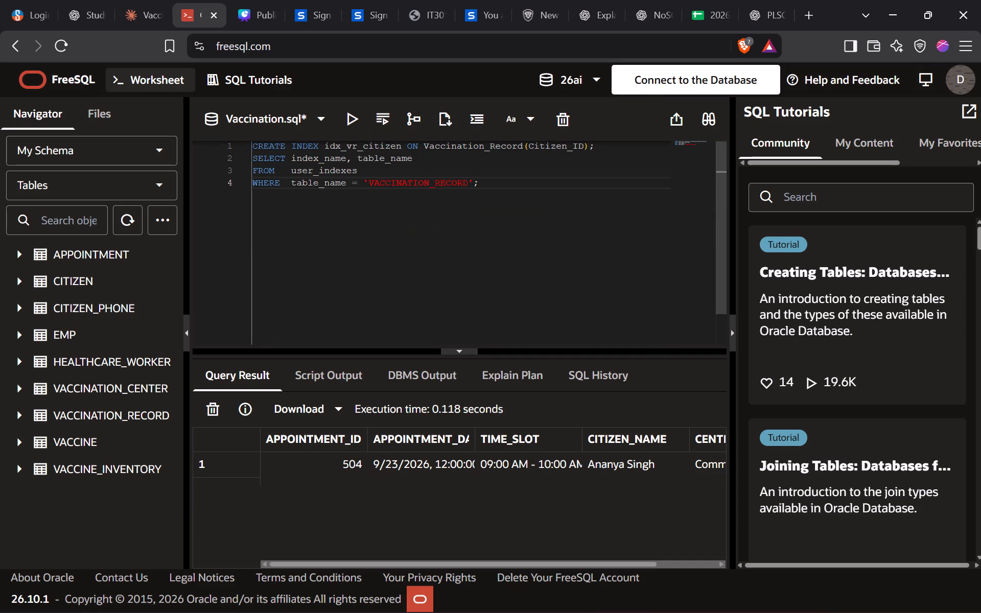
Capture a screenshot of the four-line CREATE INDEX idx_vr_citizen query in the editor.
{"action": "key", "text": "Print"}
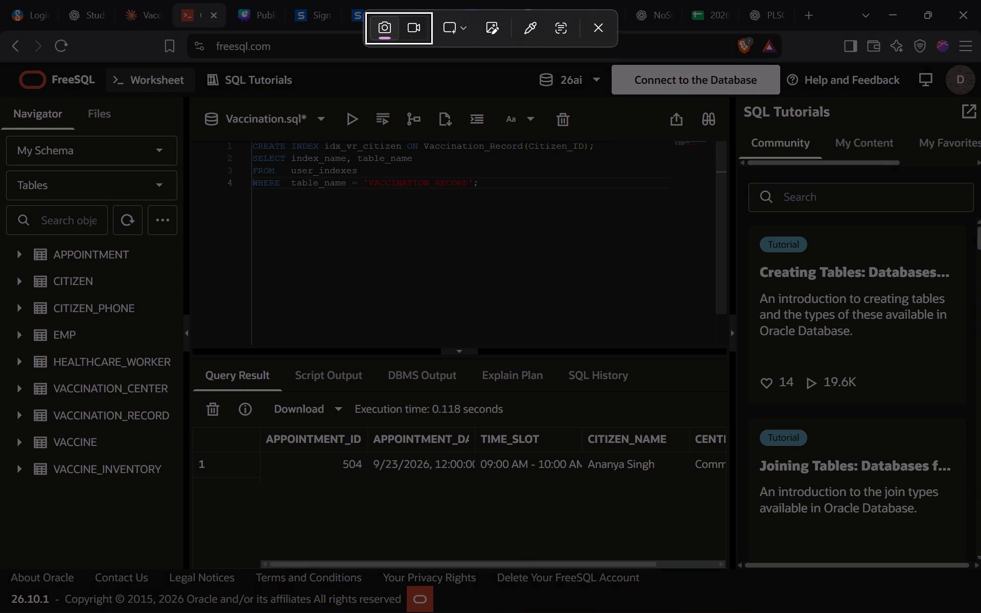
{"action": "left_click_drag", "start_coordinate": [251, 135], "coordinate": [602, 218]}
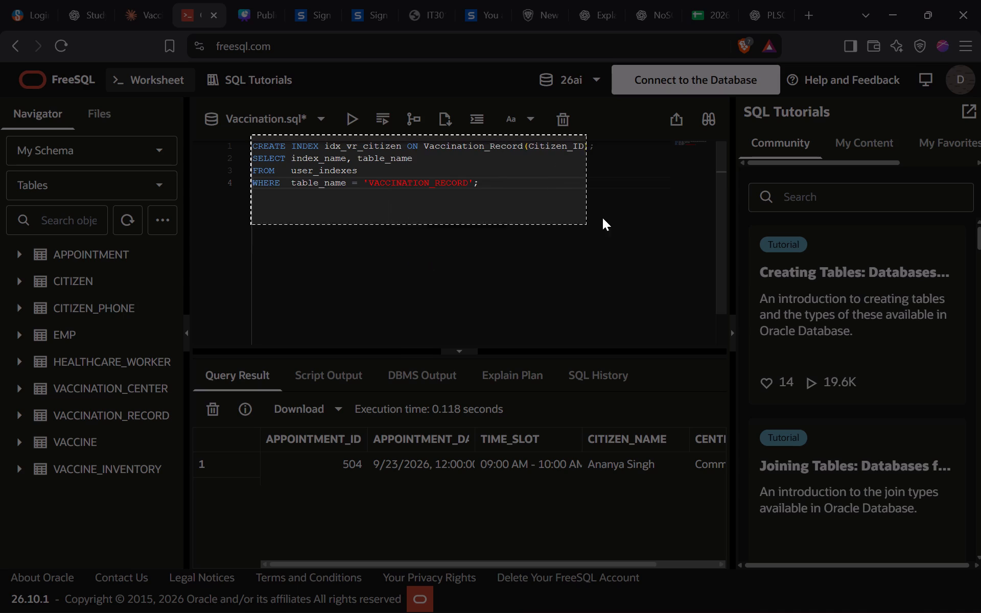
{"action": "left_click_drag", "start_coordinate": [602, 218], "coordinate": [711, 203]}
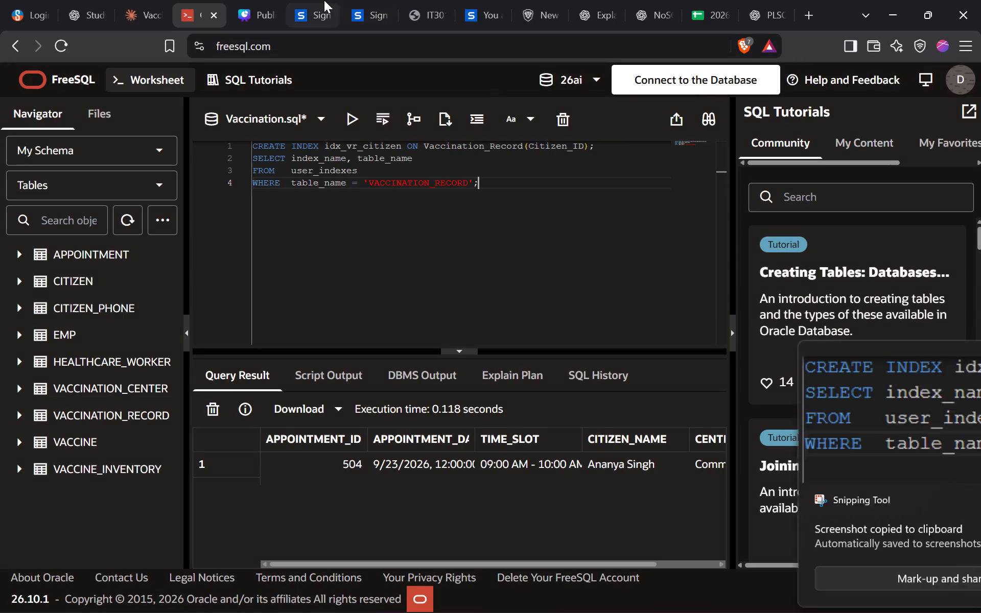
Switch to the Canva design and paste the CREATE INDEX query screenshot on slide 12, placing it between the Q4 text and the result image.
{"action": "left_click", "coordinate": [251, 0]}
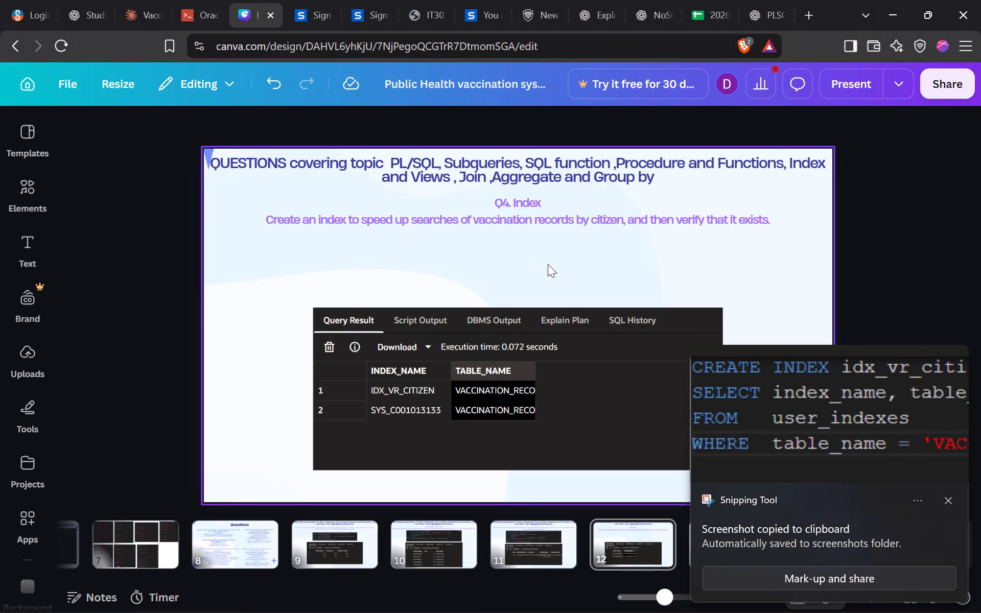
{"action": "left_click", "coordinate": [548, 264]}
{"action": "key", "text": "ctrl+v"}
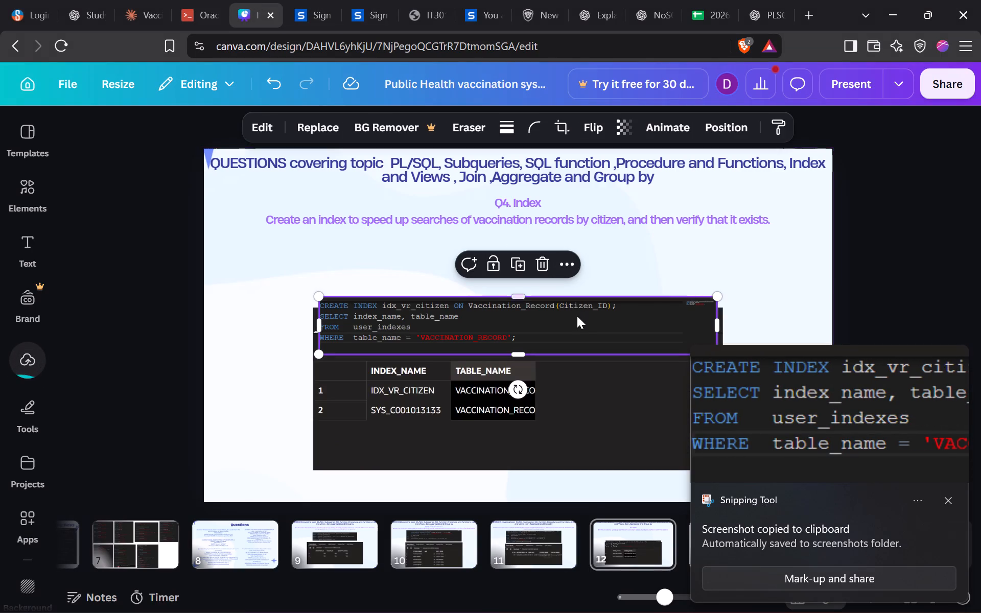
{"action": "left_click_drag", "start_coordinate": [577, 317], "coordinate": [581, 262]}
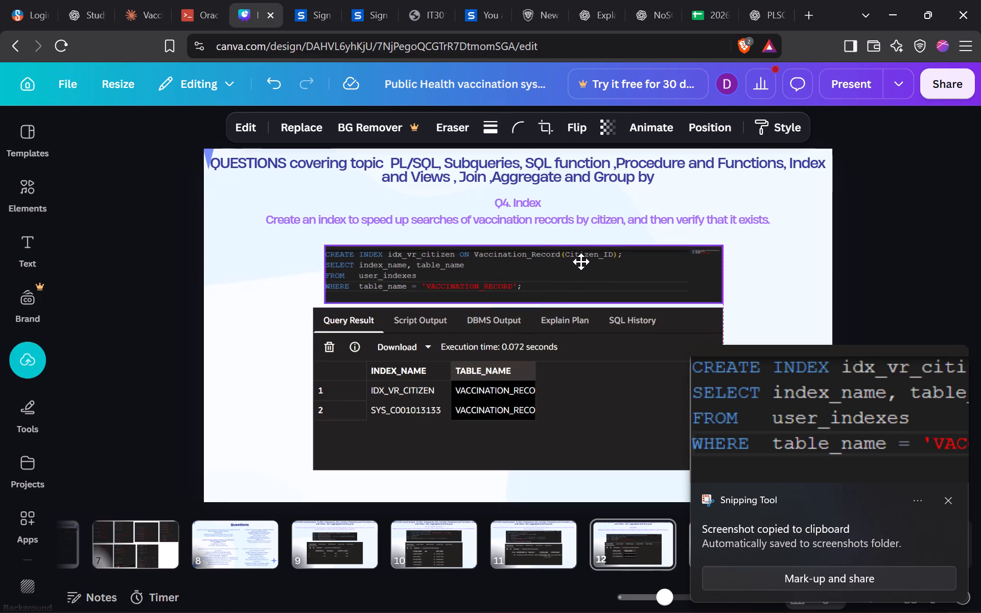
{"action": "left_click_drag", "start_coordinate": [581, 262], "coordinate": [577, 260]}
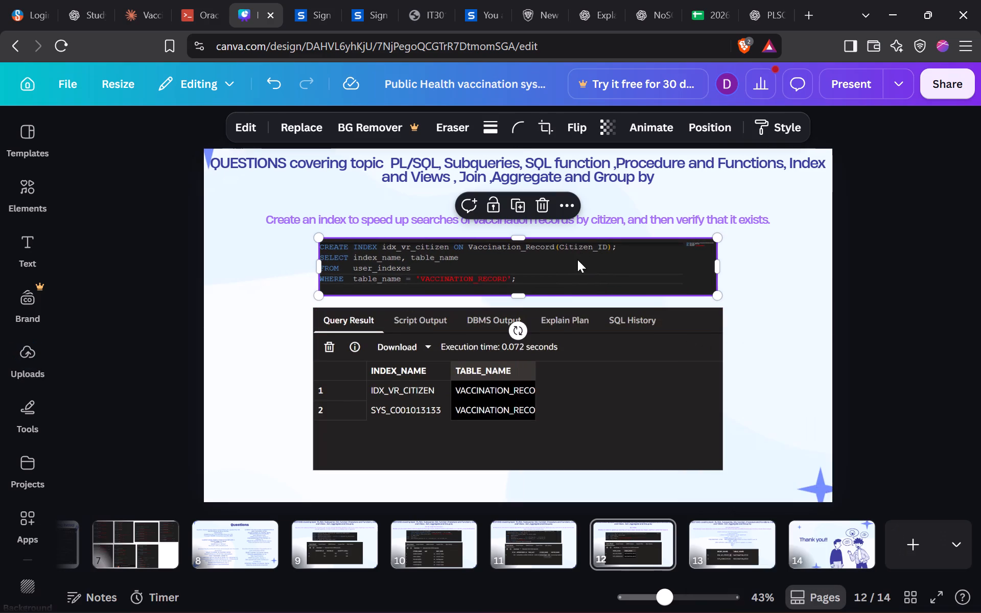
Copy the CREATE OR REPLACE PROCEDURE update_appointment_status code from the Q5 text on slide 13, and delete it along with the empty lines.
{"action": "left_click", "coordinate": [731, 538]}
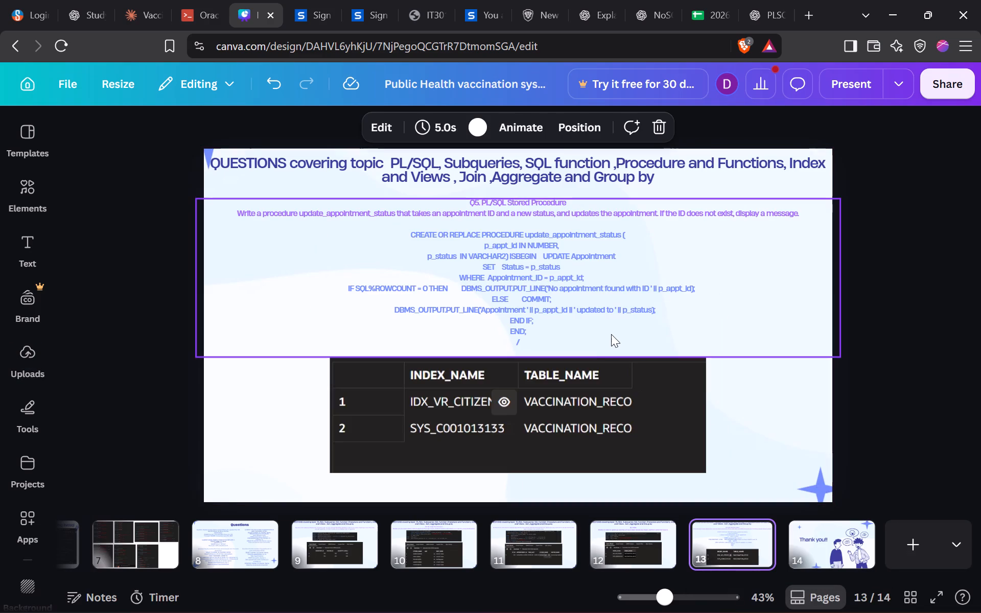
{"action": "left_click", "coordinate": [611, 334]}
{"action": "double_click", "coordinate": [533, 341]}
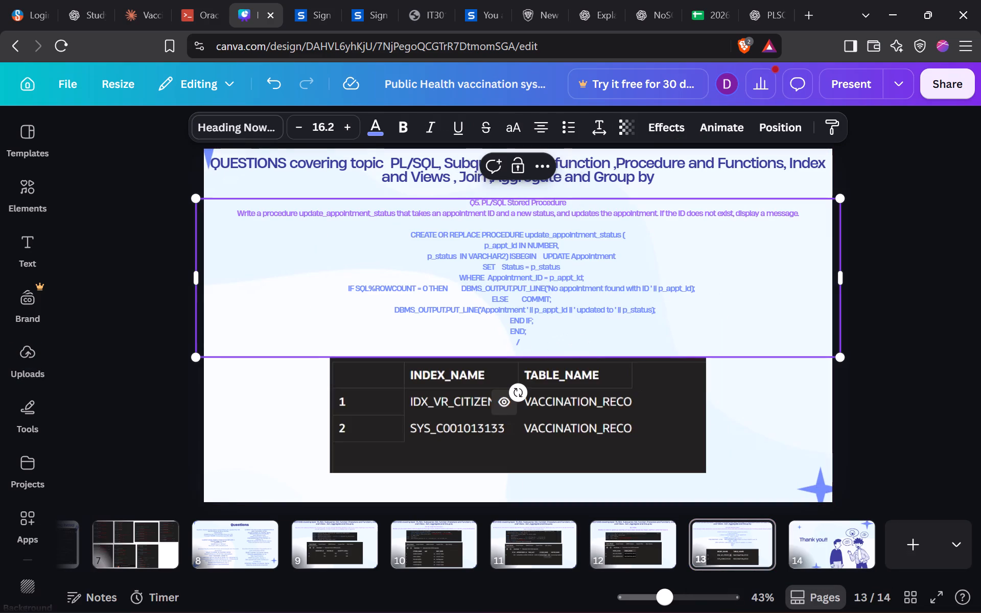
{"action": "left_click_drag", "start_coordinate": [533, 341], "coordinate": [472, 266]}
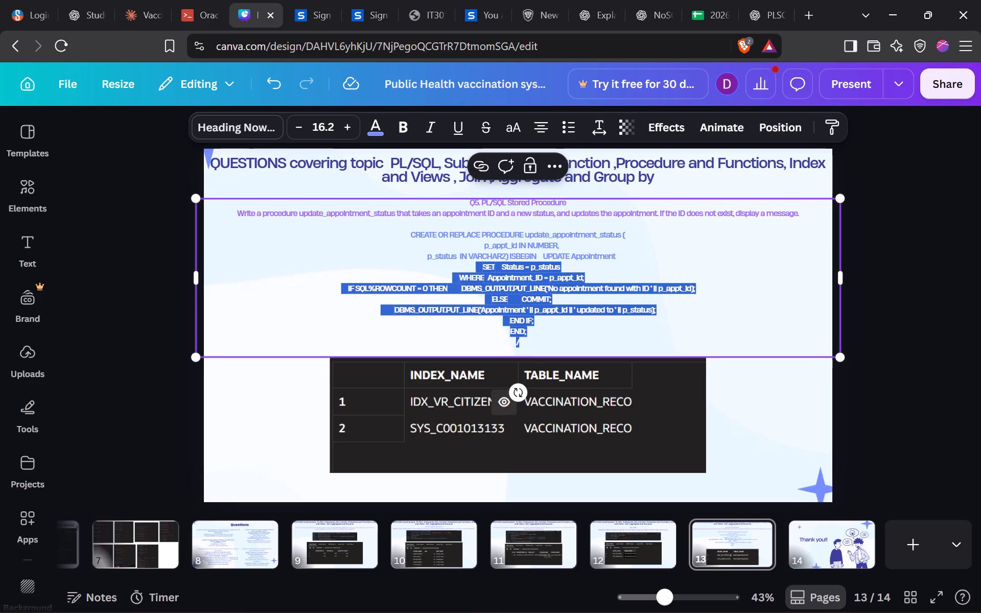
{"action": "left_click_drag", "start_coordinate": [472, 266], "coordinate": [414, 232]}
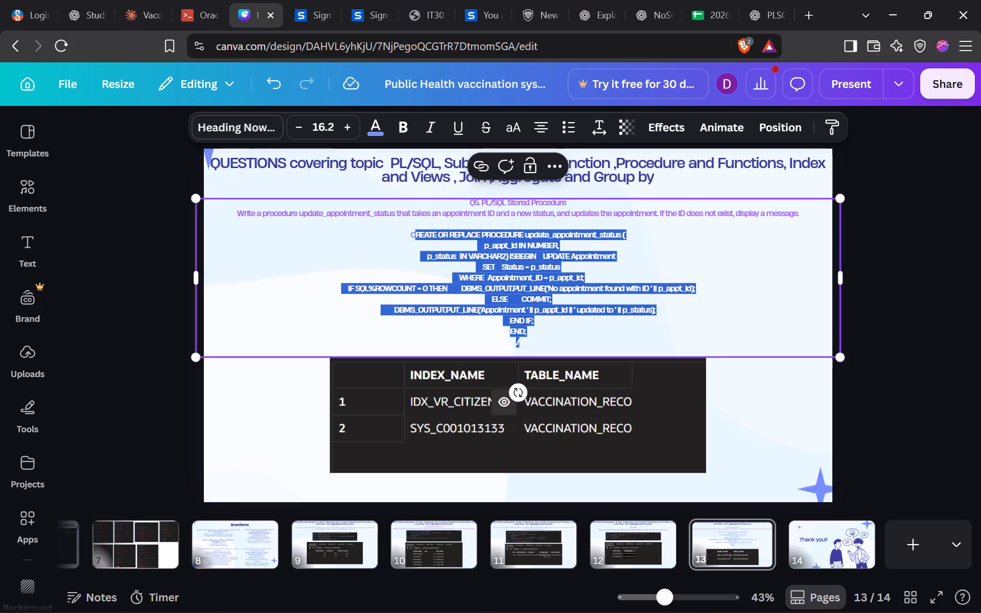
{"action": "left_click_drag", "start_coordinate": [414, 232], "coordinate": [407, 232]}
{"action": "key", "text": "ctrl+c"}
{"action": "key", "text": "BackSpace"}
{"action": "key", "text": "BackSpace"}
{"action": "key", "text": "BackSpace"}
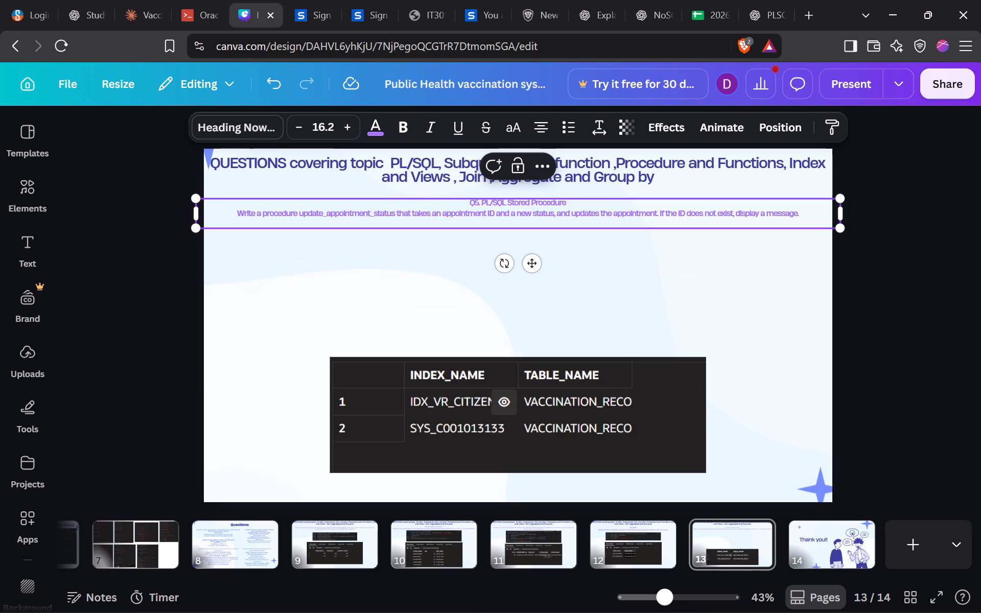
{"action": "key", "text": "Down"}
{"action": "key", "text": "BackSpace"}
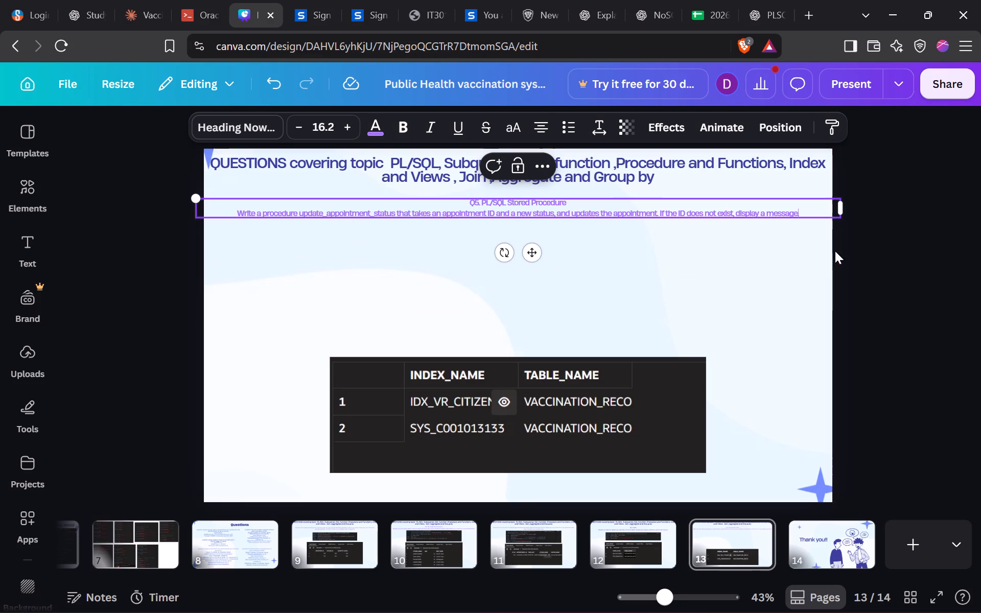
{"action": "left_click", "coordinate": [871, 206]}
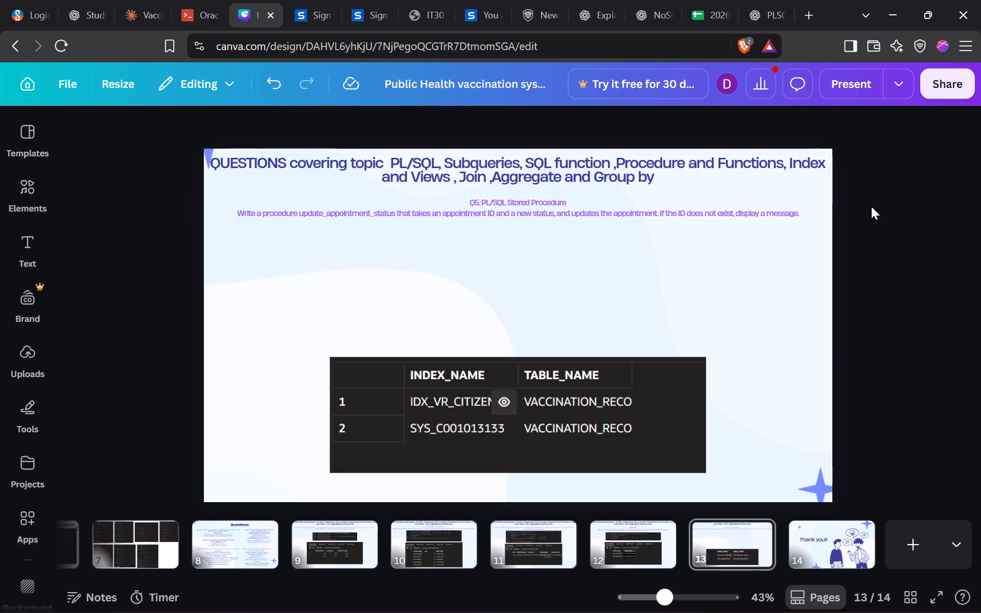
Switch to FreeSQL and replace the whole CREATE INDEX query in the worksheet with the copied update_appointment_status procedure.
{"action": "left_click", "coordinate": [196, 3]}
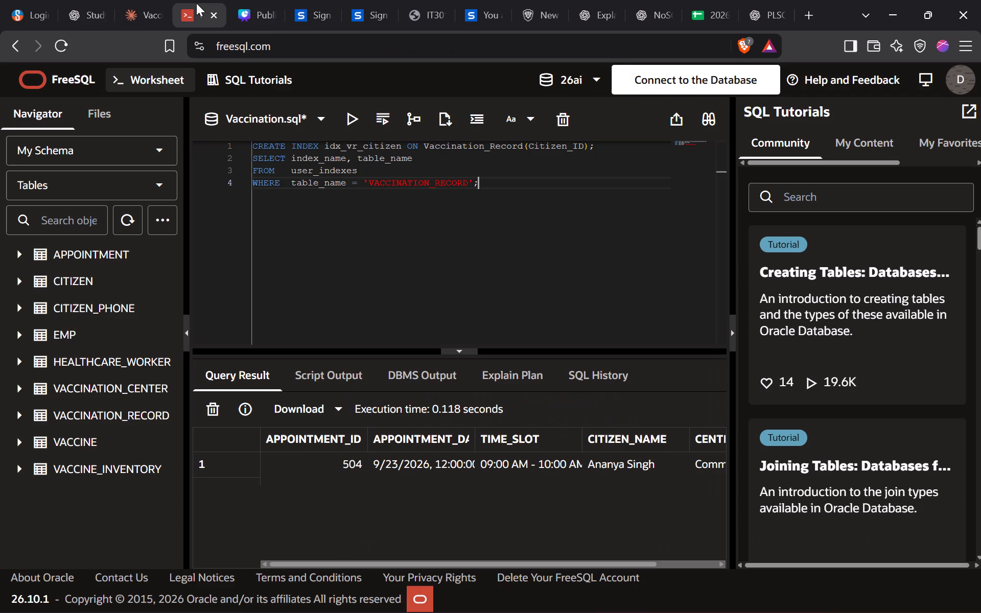
{"action": "key", "text": "ctrl+a"}
{"action": "key", "text": "ctrl+v"}
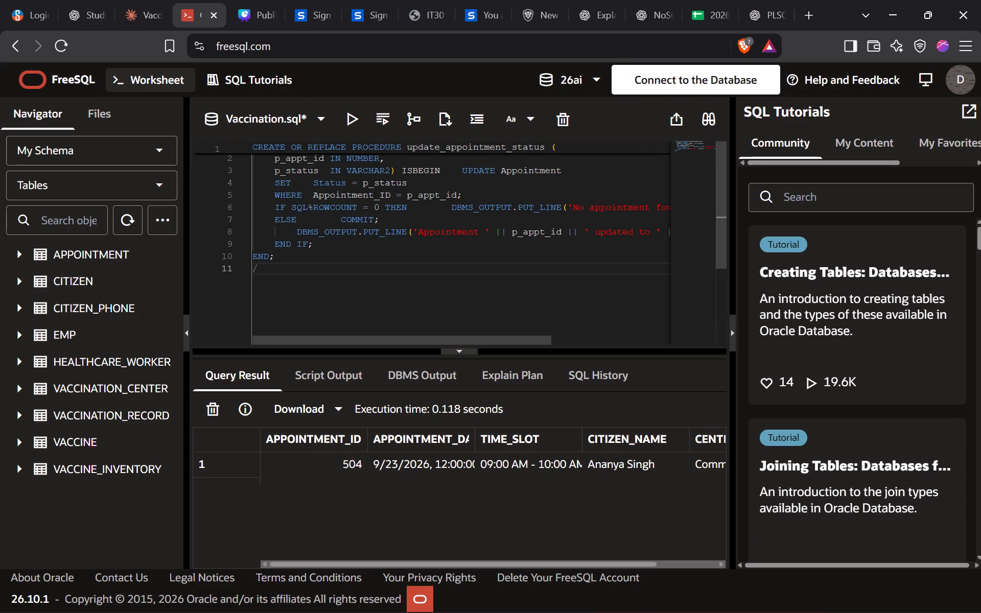
Break line 6 of the procedure before "found with ID" so the rest of the message continues on its own line.
{"action": "scroll", "coordinate": [505, 287], "scroll_direction": "up", "scroll_amount": 4}
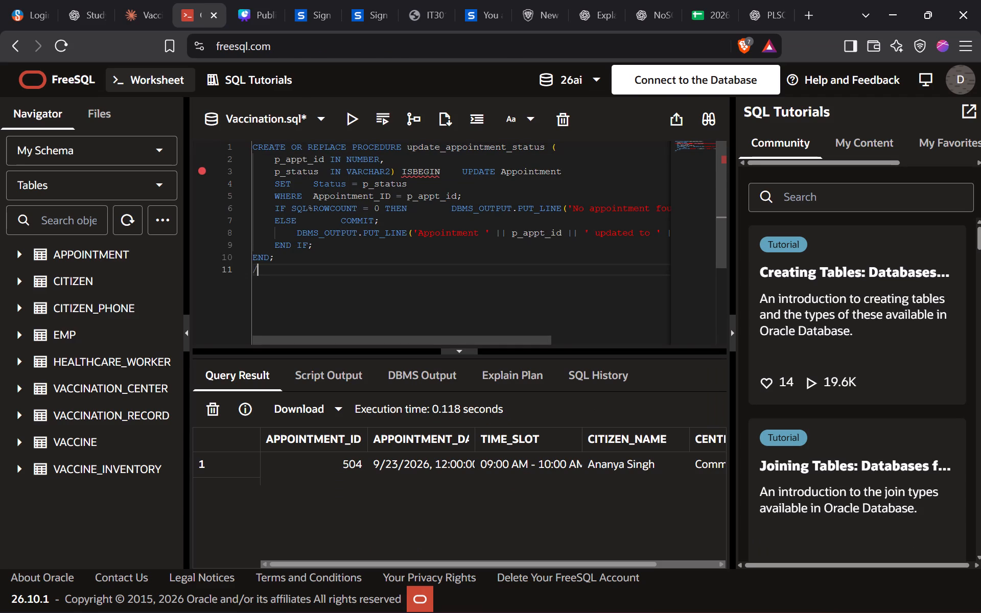
{"action": "left_click", "coordinate": [659, 206]}
{"action": "key", "text": "Left"}
{"action": "key", "text": "Return"}
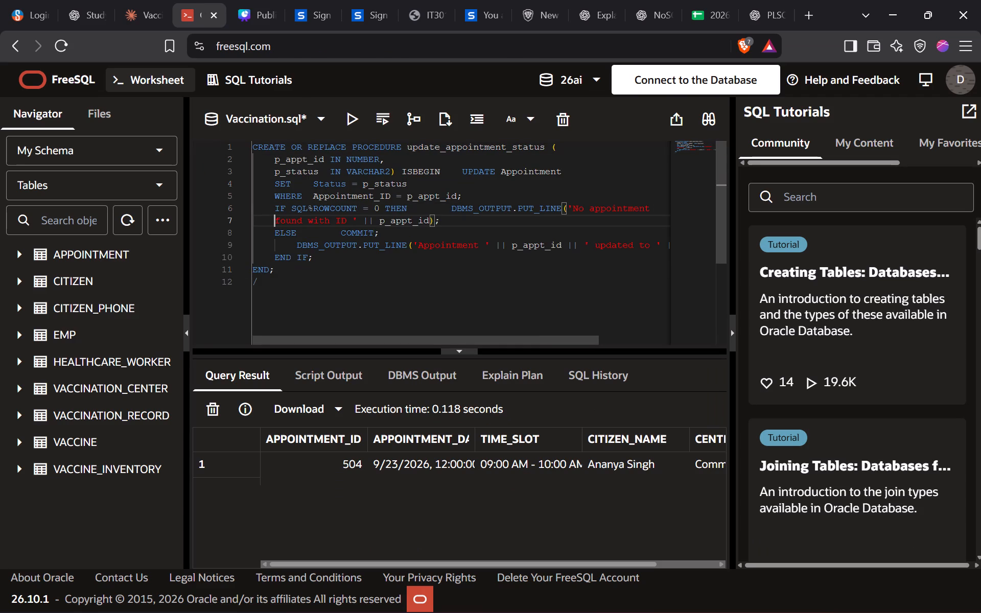
Separate ISBEGIN into IS BEGIN on line 3 and remove the extra spaces before UPDATE Appointment.
{"action": "left_click", "coordinate": [411, 175]}
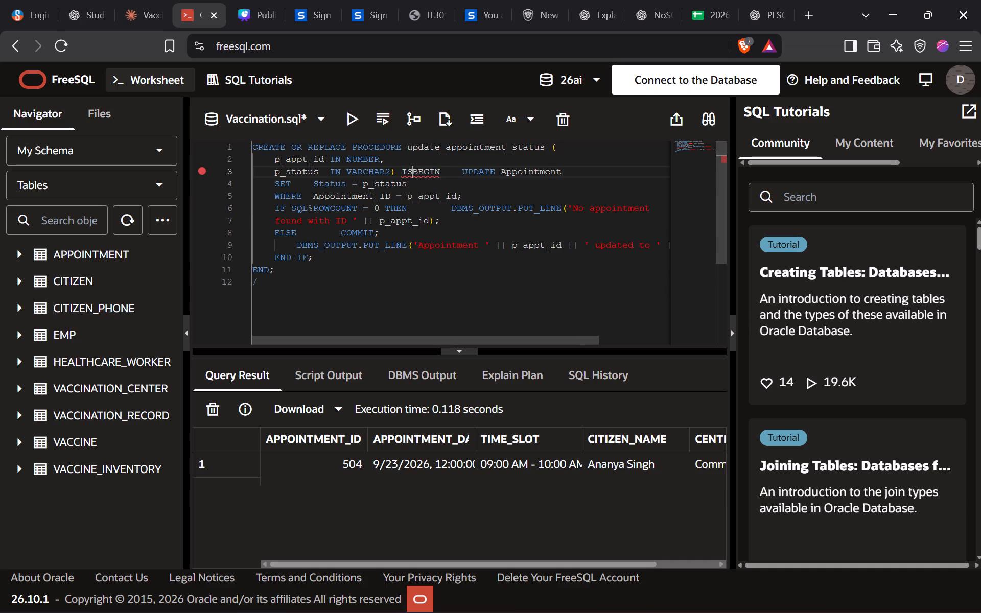
{"action": "key", "text": "space"}
{"action": "left_click", "coordinate": [467, 174]}
{"action": "key", "text": "BackSpace"}
{"action": "key", "text": "BackSpace"}
{"action": "key", "text": "BackSpace"}
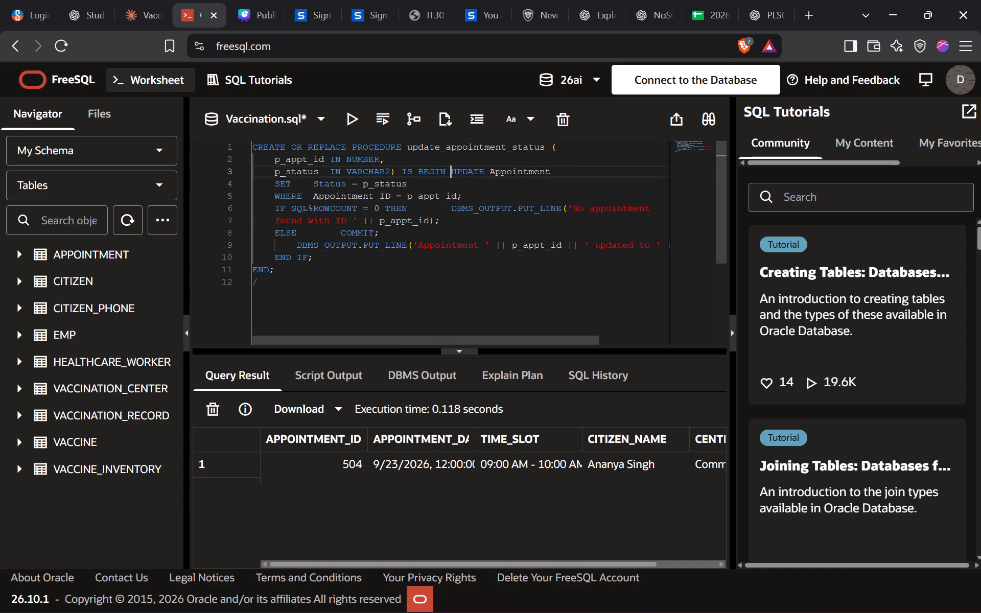
{"action": "left_click", "coordinate": [504, 269]}
Break the DBMS_OUTPUT.PUT_LINE statement on line 9 before "|| p_status);" so that part starts a new line.
{"action": "scroll", "coordinate": [504, 269], "scroll_direction": "left", "scroll_amount": 3}
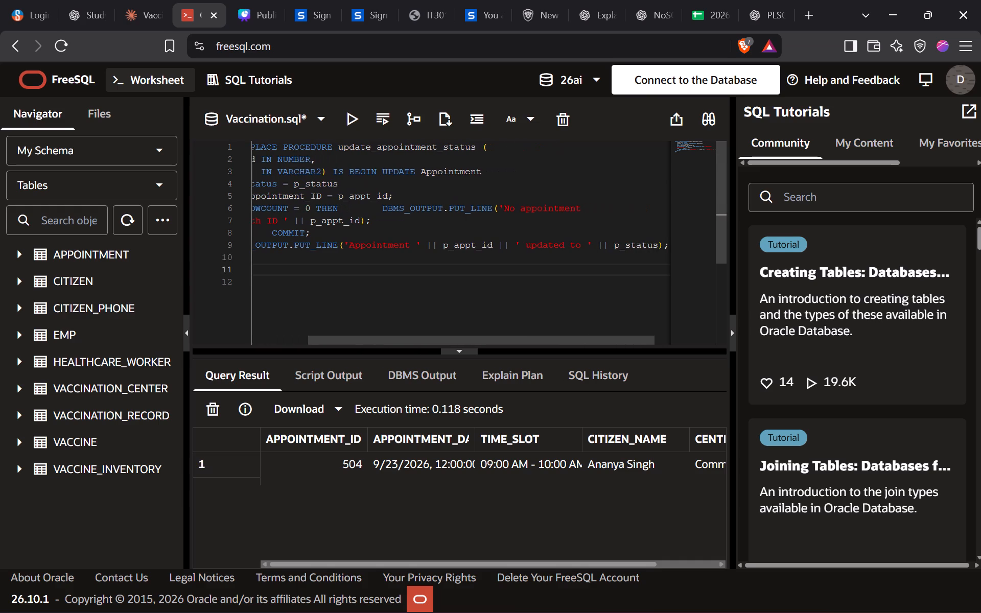
{"action": "left_click", "coordinate": [604, 243]}
{"action": "key", "text": "Left"}
{"action": "key", "text": "Return"}
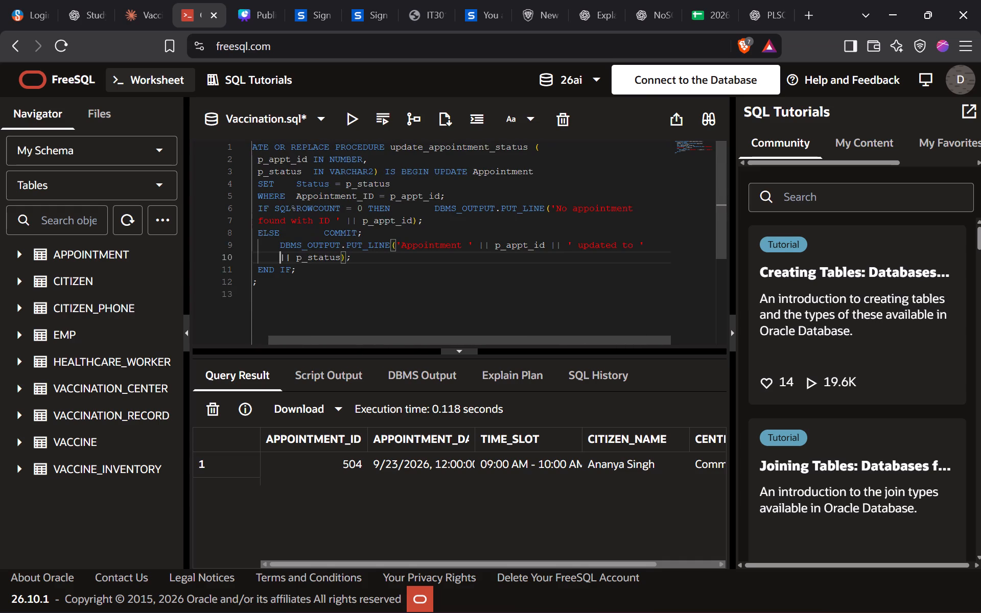
{"action": "left_click", "coordinate": [601, 298]}
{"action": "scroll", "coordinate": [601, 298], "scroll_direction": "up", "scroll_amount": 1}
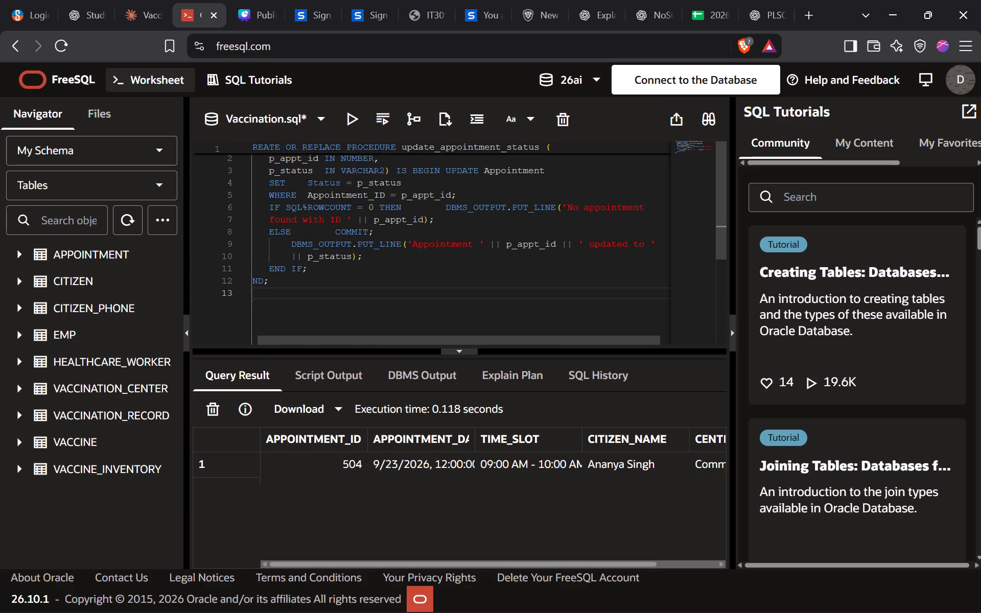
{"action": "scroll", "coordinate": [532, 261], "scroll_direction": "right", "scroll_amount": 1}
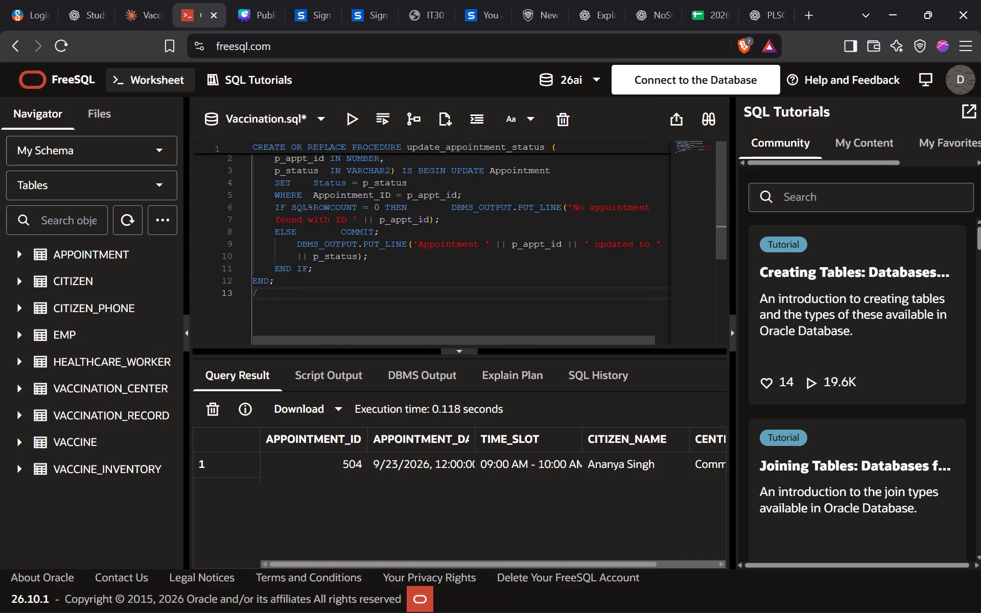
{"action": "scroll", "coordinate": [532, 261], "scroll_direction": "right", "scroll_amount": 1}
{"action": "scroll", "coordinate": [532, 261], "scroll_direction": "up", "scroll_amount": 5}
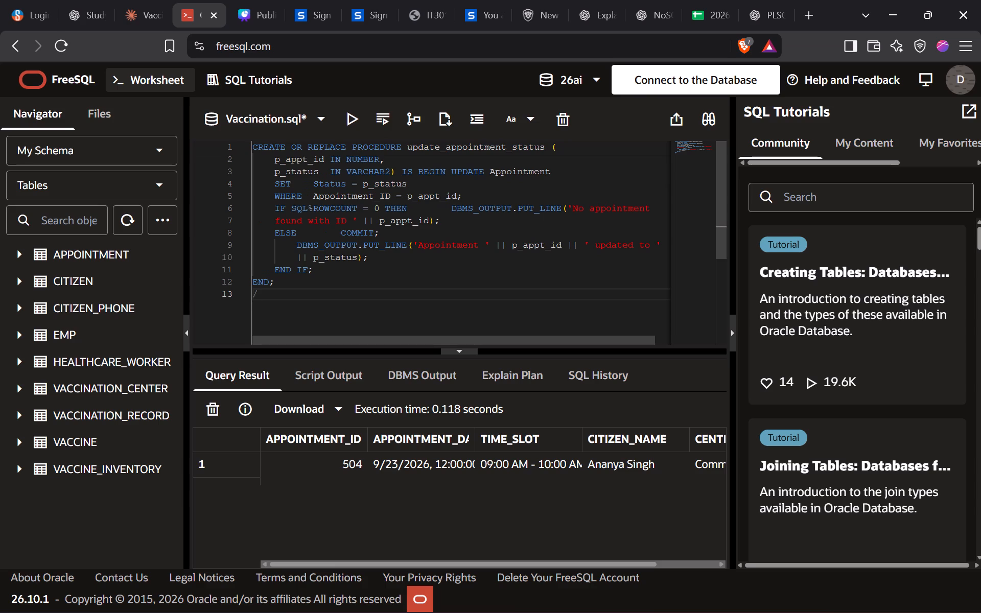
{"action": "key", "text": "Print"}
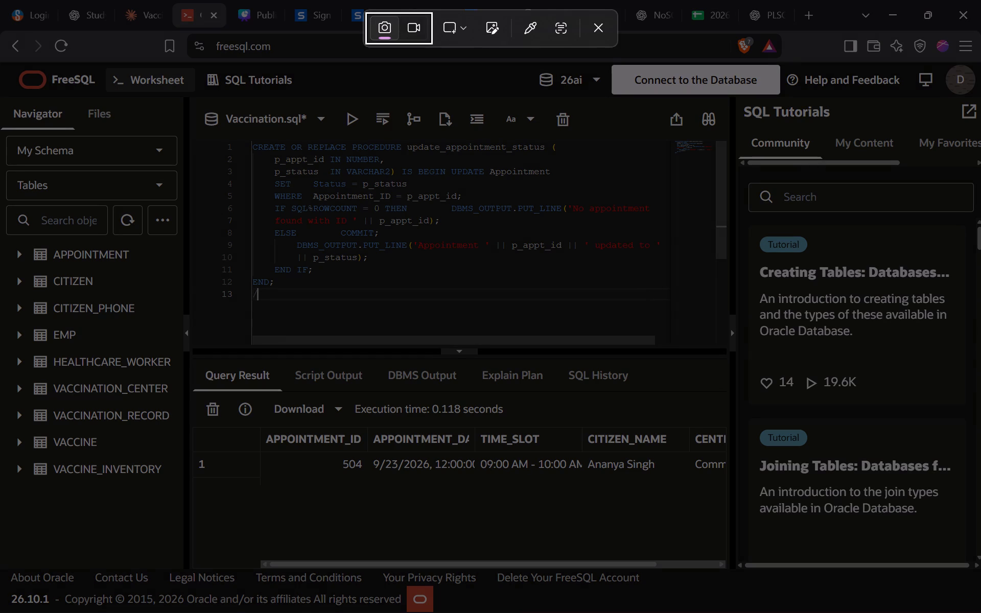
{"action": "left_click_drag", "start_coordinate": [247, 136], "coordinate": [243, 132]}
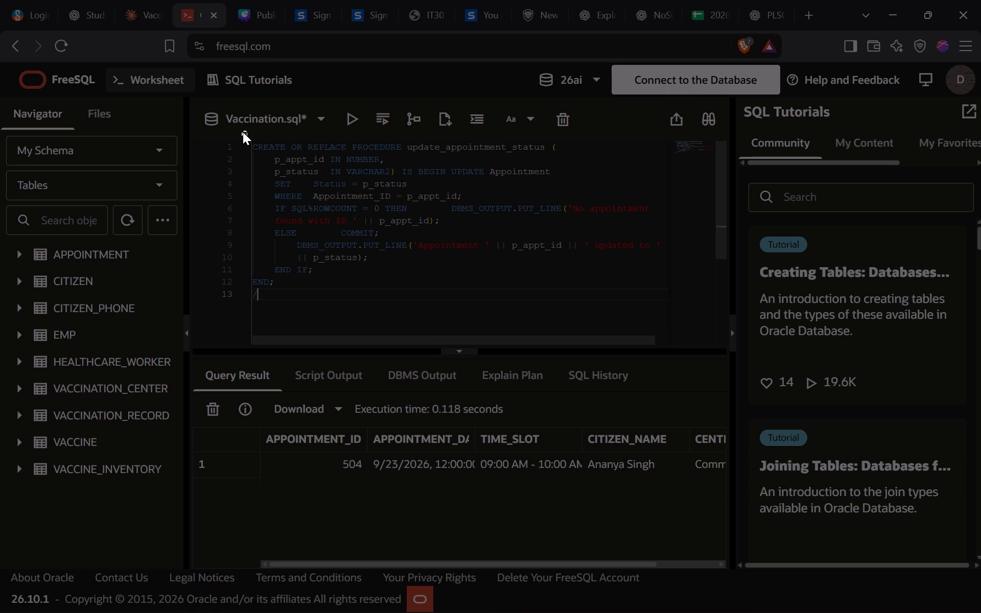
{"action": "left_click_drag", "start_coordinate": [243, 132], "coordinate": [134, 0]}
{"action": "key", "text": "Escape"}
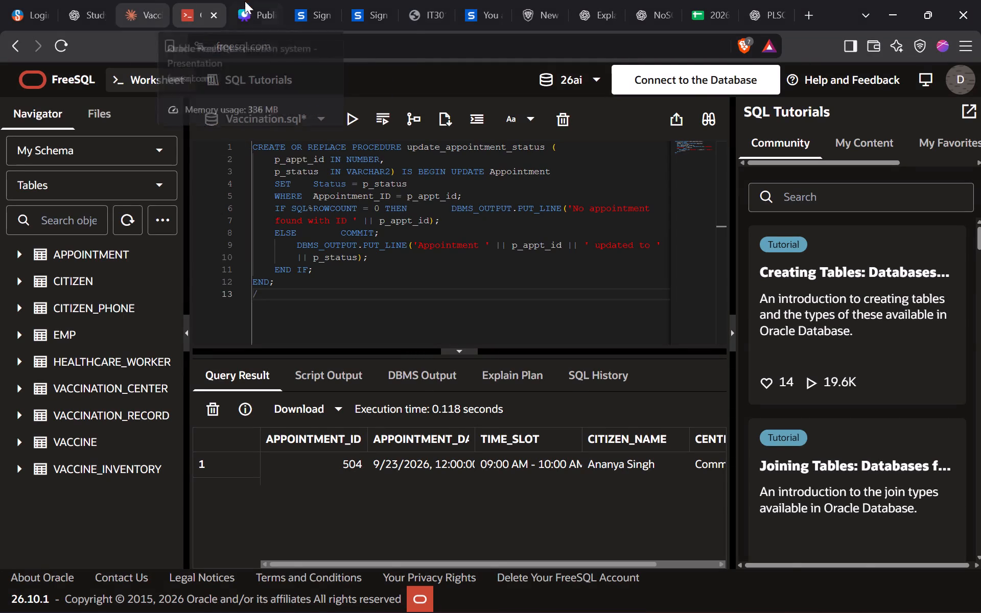
Switch to the Canva design, examine the query screenshots on slides 9 and 10, and return to slide 13.
{"action": "left_click", "coordinate": [255, 2]}
{"action": "left_click", "coordinate": [351, 556]}
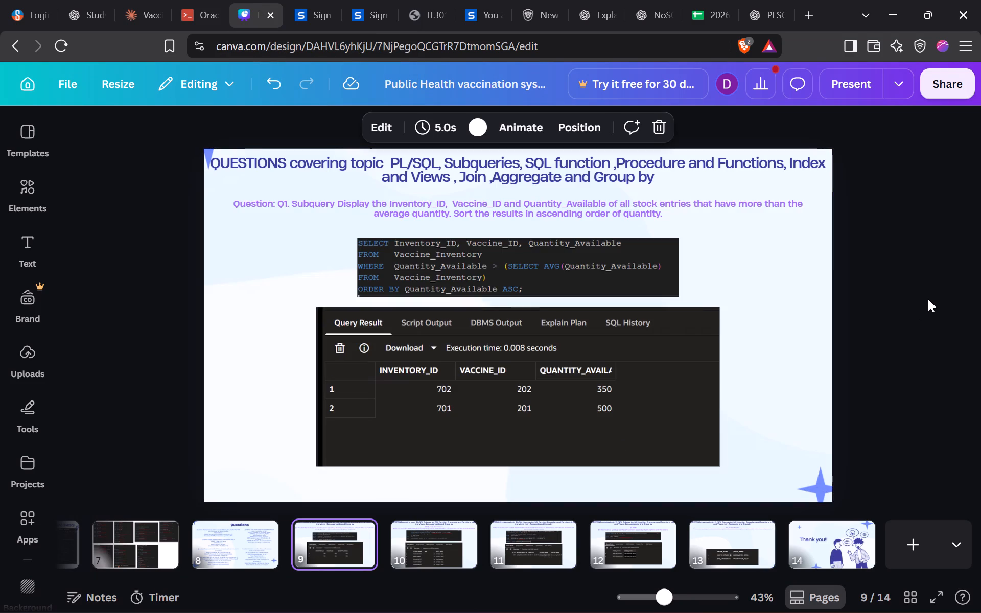
{"action": "left_click", "coordinate": [450, 554]}
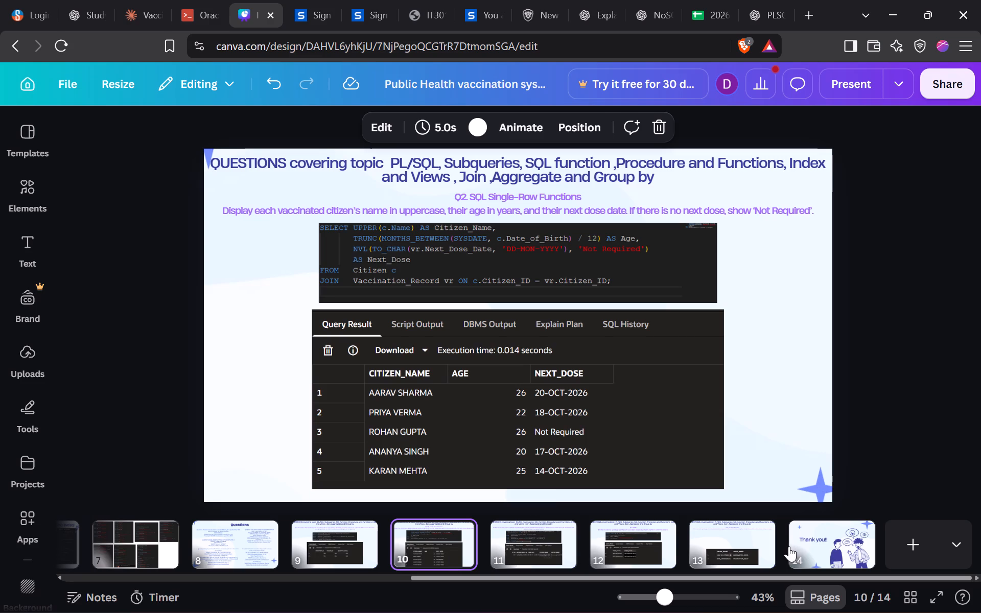
{"action": "left_click", "coordinate": [730, 547]}
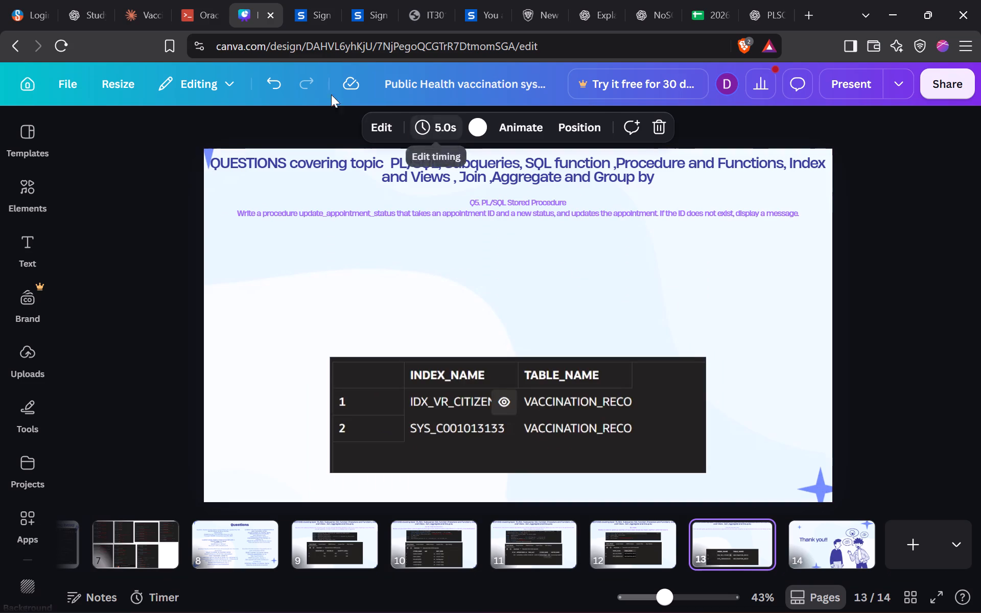
Switch to FreeSQL and capture a screenshot of the 13-line update_appointment_status procedure in the editor, including the line numbers.
{"action": "left_click", "coordinate": [199, 12]}
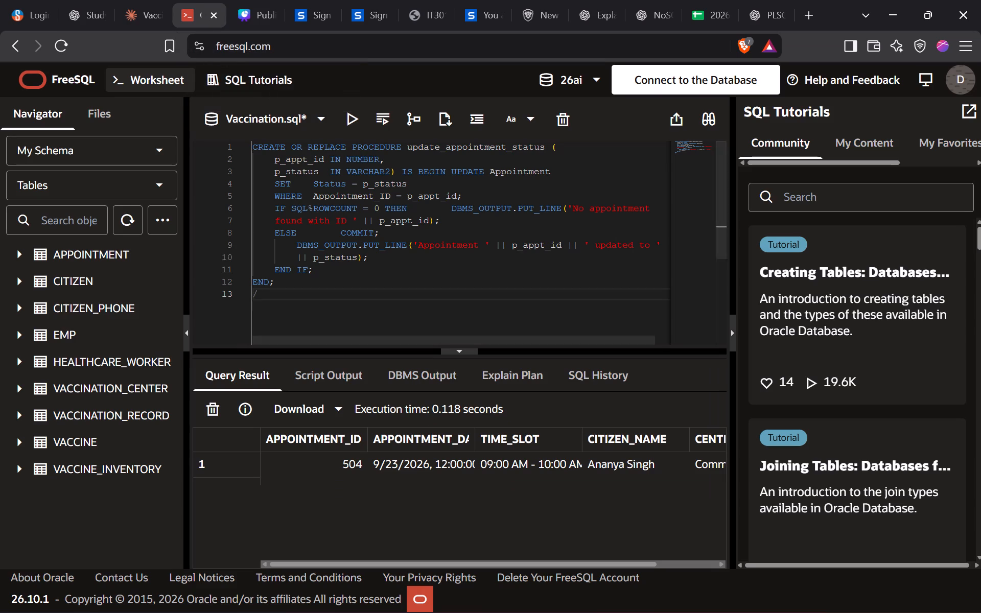
{"action": "scroll", "coordinate": [338, 174], "scroll_direction": "up", "scroll_amount": 1}
{"action": "scroll", "coordinate": [359, 228], "scroll_direction": "up", "scroll_amount": 2}
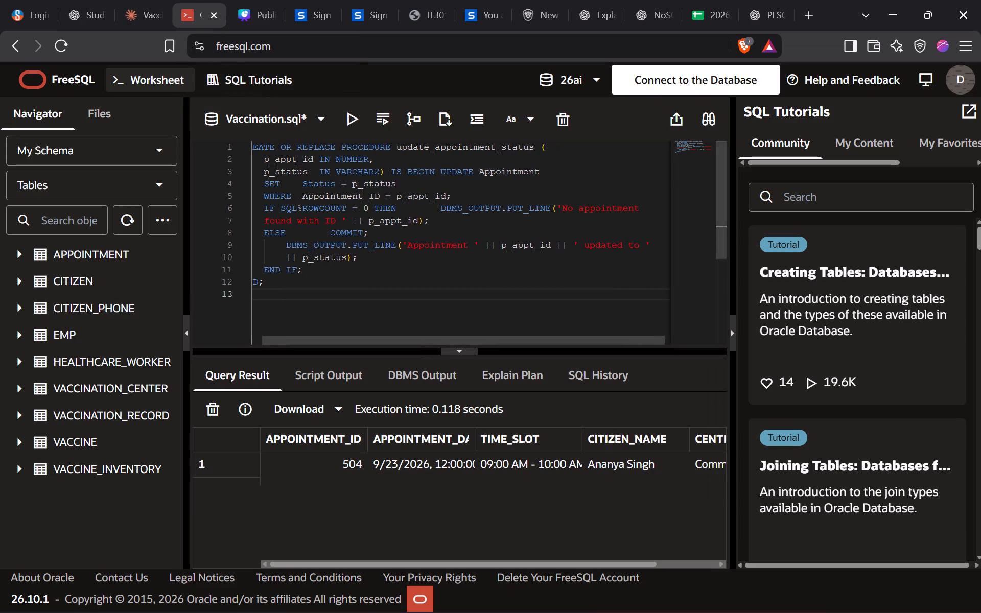
{"action": "scroll", "coordinate": [359, 228], "scroll_direction": "up", "scroll_amount": 2}
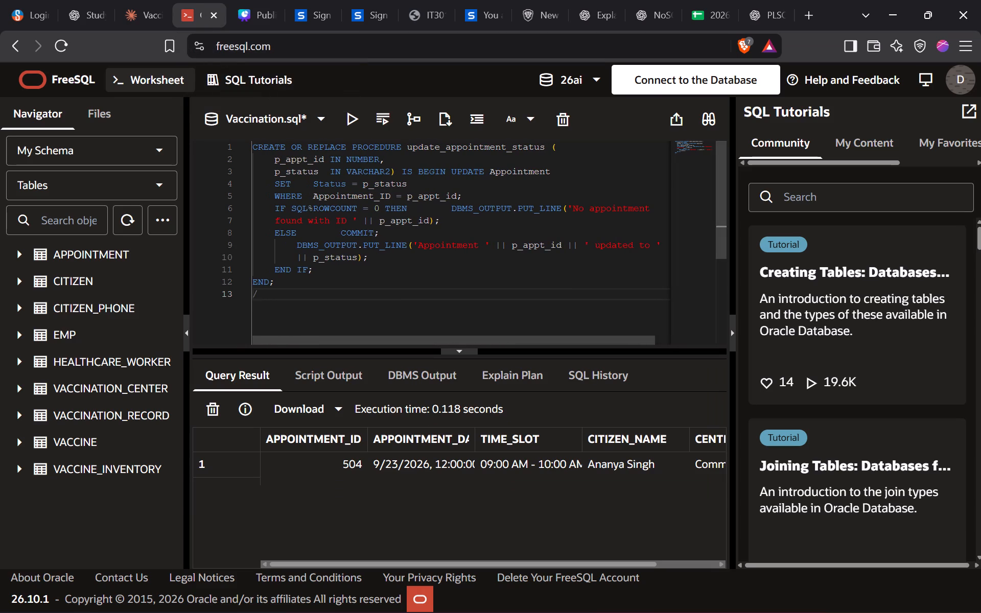
{"action": "key", "text": "Print"}
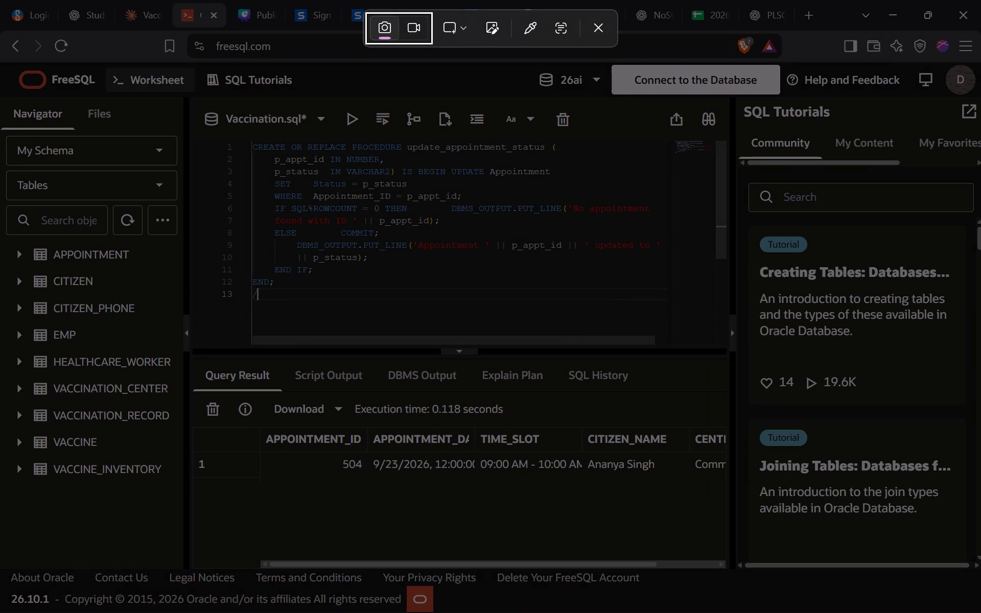
{"action": "left_click_drag", "start_coordinate": [206, 133], "coordinate": [688, 319]}
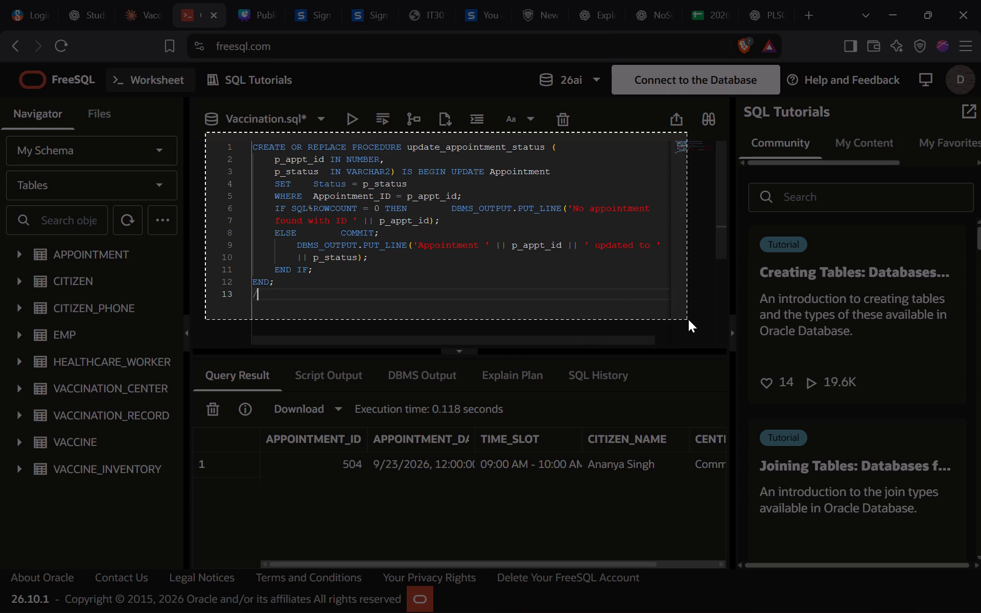
{"action": "left_click_drag", "start_coordinate": [688, 319], "coordinate": [666, 312]}
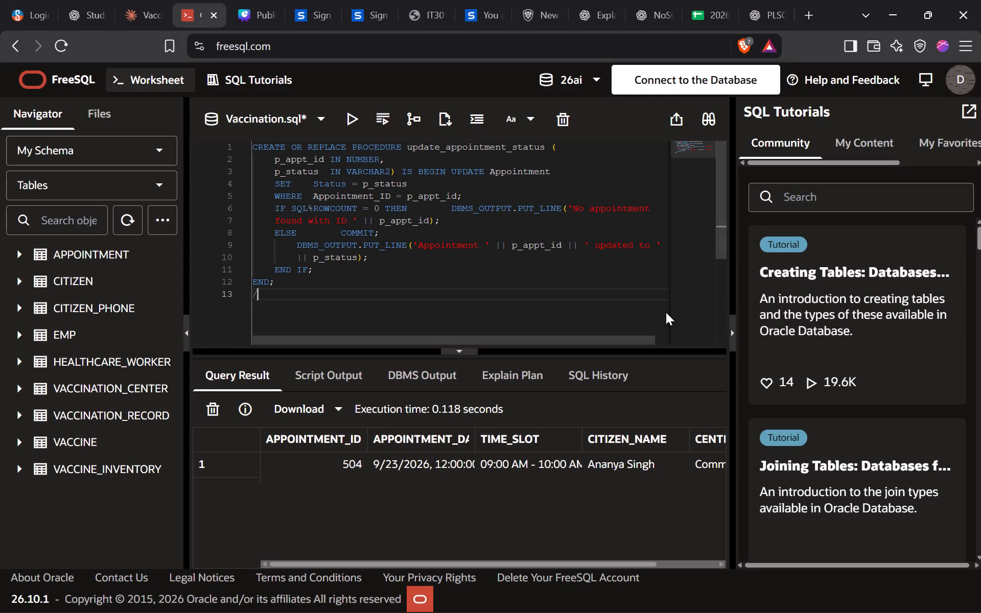
Switch to the Canva design and paste the procedure screenshot onto slide 13 below the Q5 question text.
{"action": "left_click", "coordinate": [264, 25]}
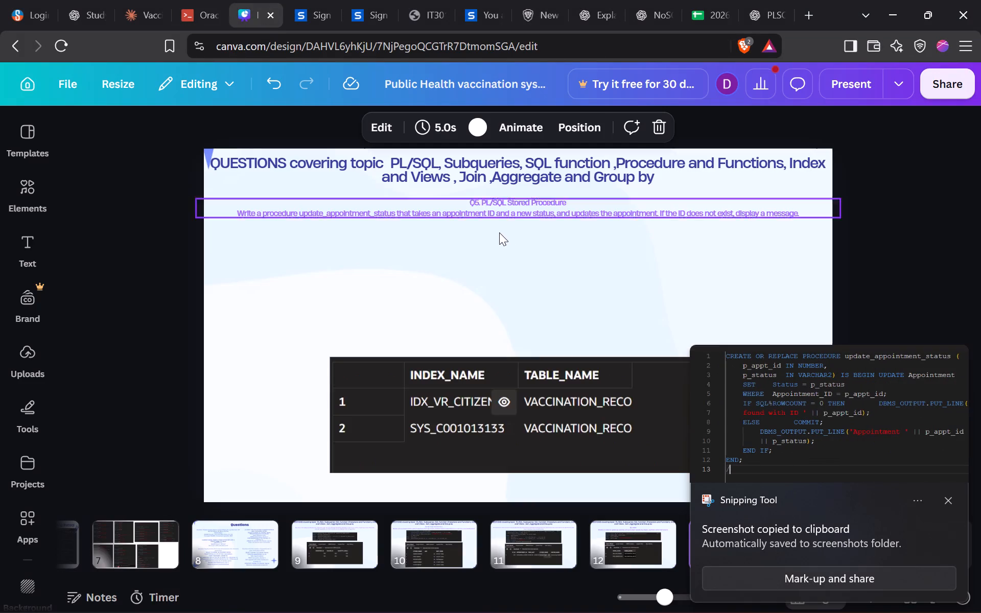
{"action": "left_click", "coordinate": [508, 268]}
{"action": "key", "text": "ctrl+v"}
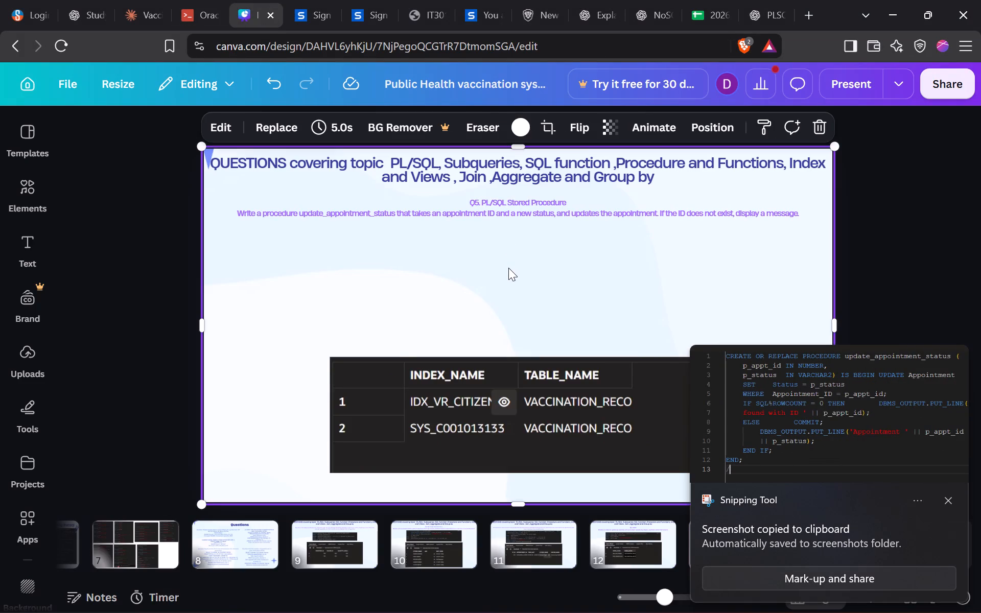
{"action": "left_click_drag", "start_coordinate": [554, 301], "coordinate": [575, 270]}
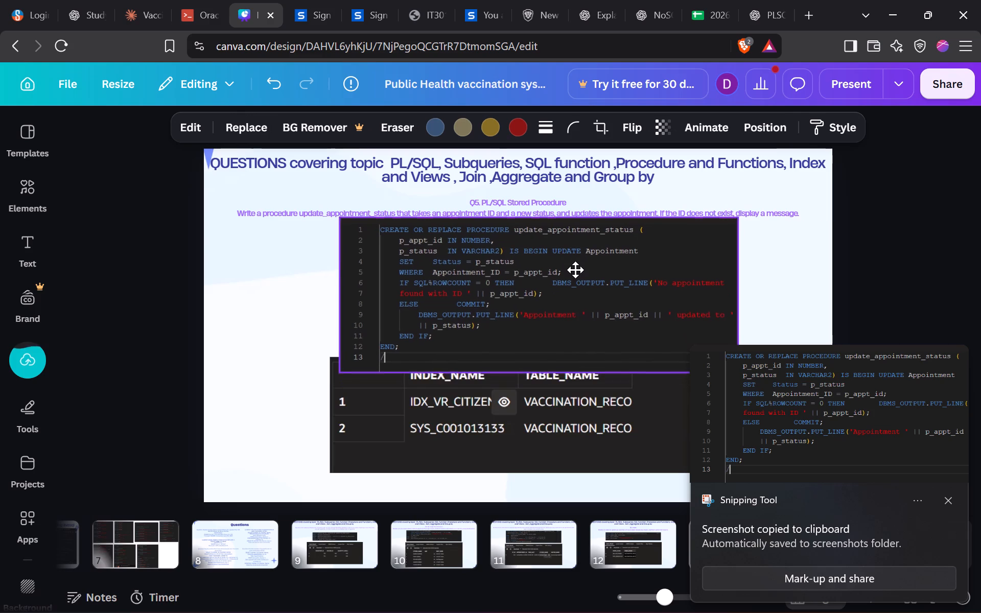
{"action": "left_click_drag", "start_coordinate": [575, 270], "coordinate": [571, 282]}
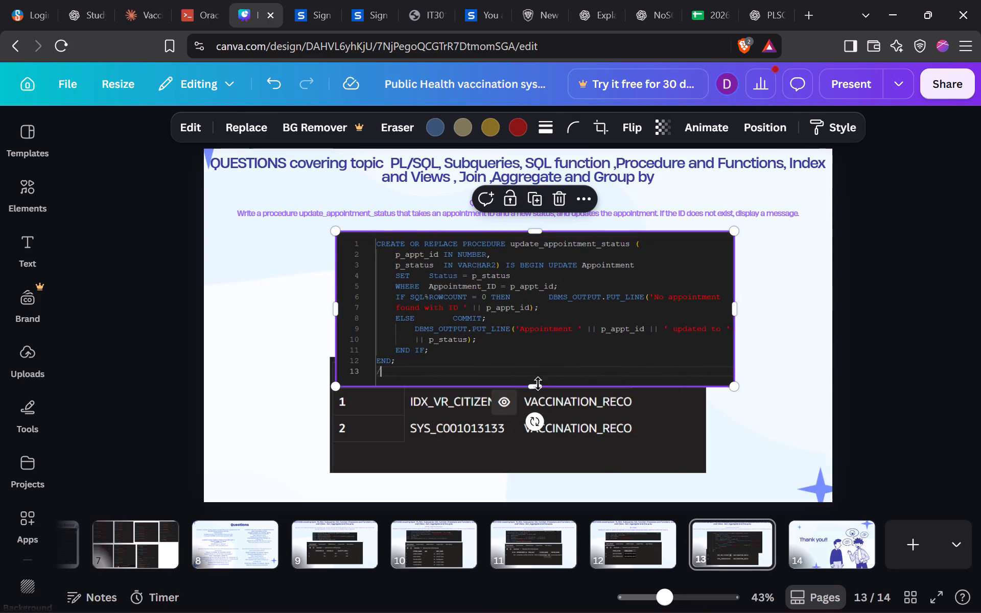
Crop the empty strip off the bottom of the procedure screenshot and centre it horizontally just under the Q5 question.
{"action": "left_click_drag", "start_coordinate": [536, 388], "coordinate": [538, 380]}
{"action": "left_click", "coordinate": [538, 380]}
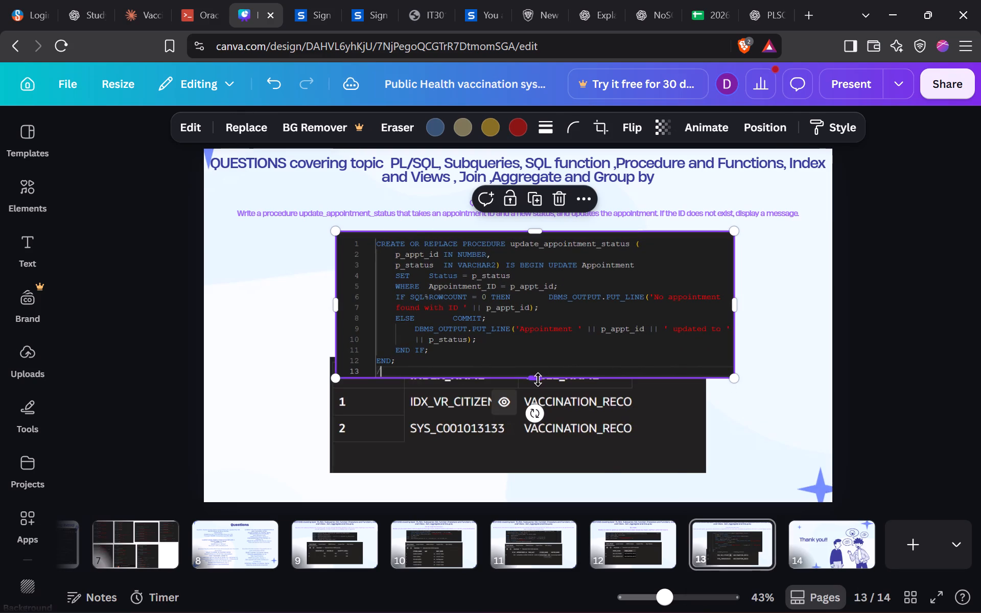
{"action": "left_click_drag", "start_coordinate": [568, 305], "coordinate": [550, 295]}
{"action": "left_click", "coordinate": [550, 295]}
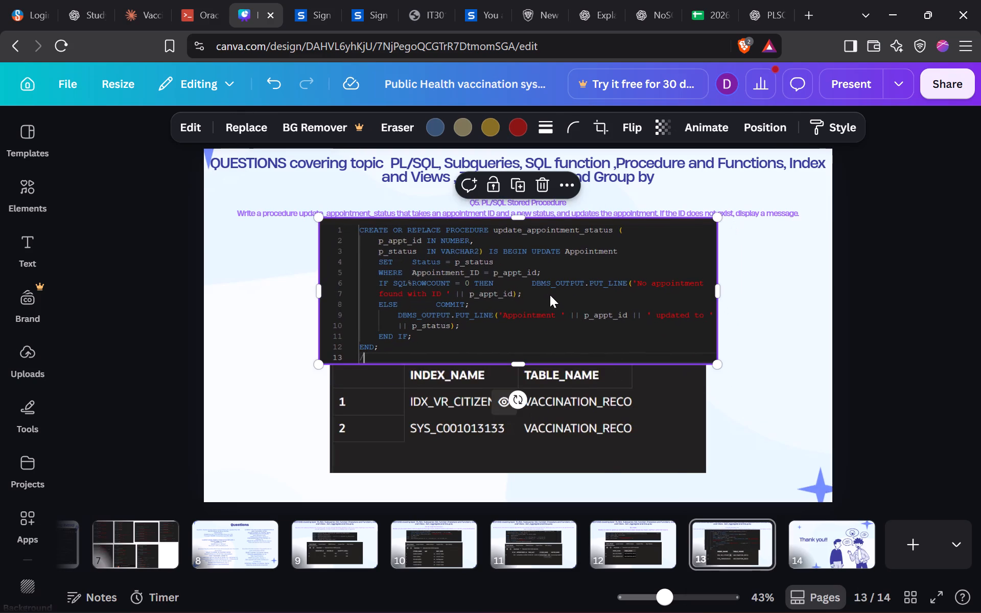
Move the INDEX_NAME result table lower on slide 13 and space the procedure screenshot evenly between the question and the table.
{"action": "left_click_drag", "start_coordinate": [609, 396], "coordinate": [606, 413]}
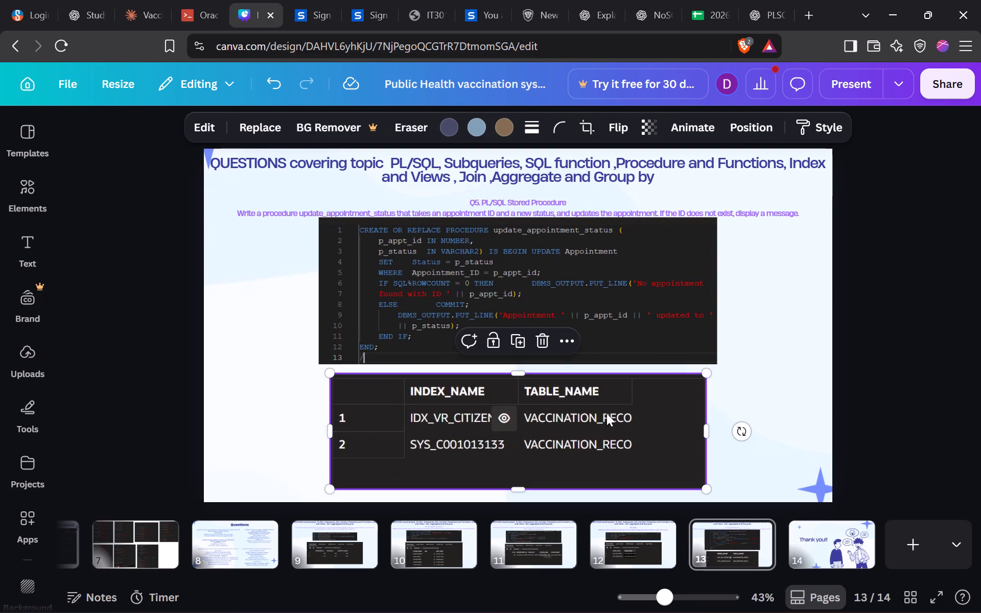
{"action": "left_click_drag", "start_coordinate": [648, 309], "coordinate": [648, 316]}
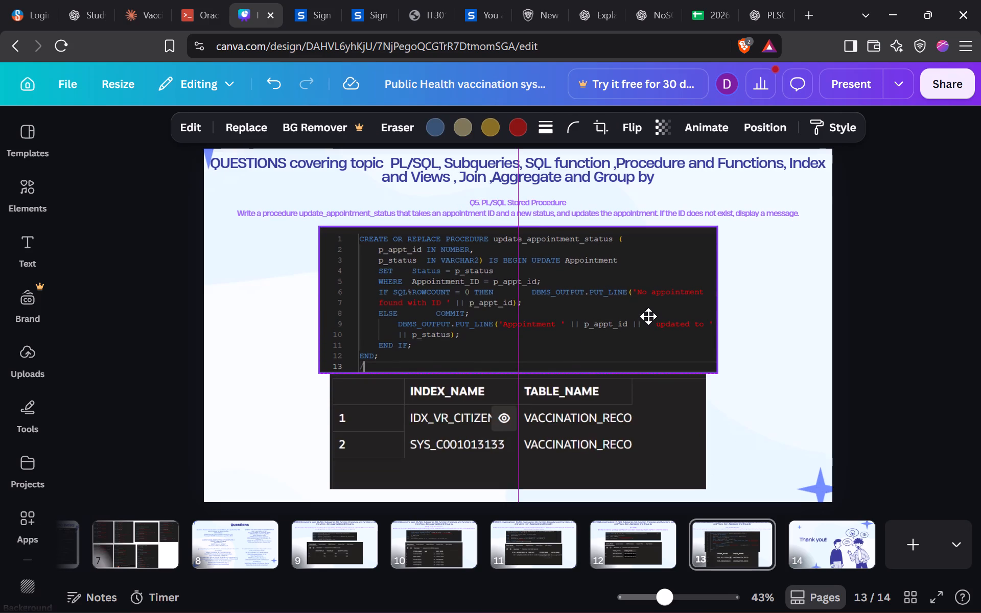
{"action": "left_click_drag", "start_coordinate": [648, 316], "coordinate": [648, 316]}
{"action": "left_click_drag", "start_coordinate": [648, 316], "coordinate": [648, 315]}
{"action": "left_click", "coordinate": [870, 337]}
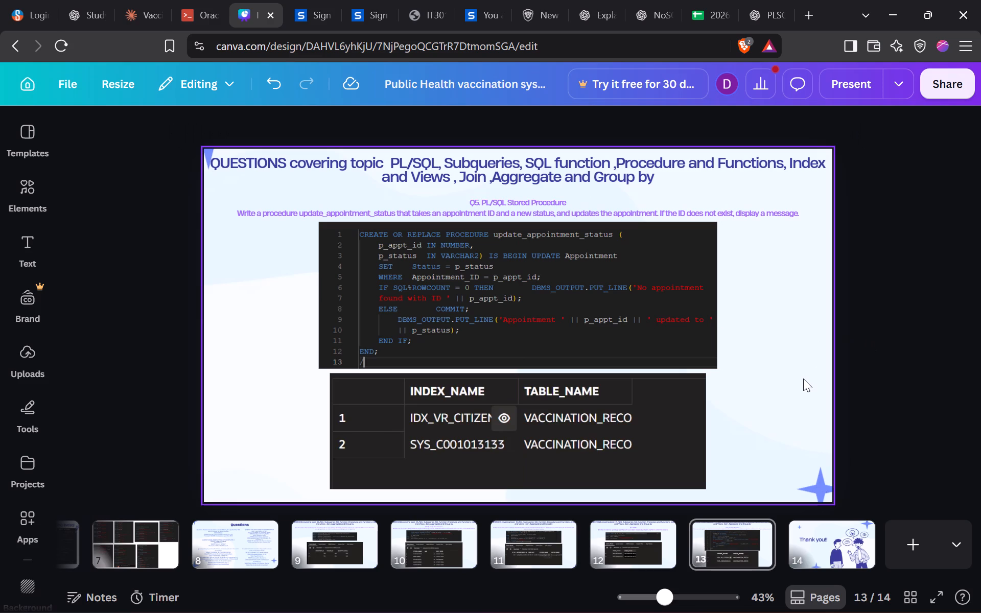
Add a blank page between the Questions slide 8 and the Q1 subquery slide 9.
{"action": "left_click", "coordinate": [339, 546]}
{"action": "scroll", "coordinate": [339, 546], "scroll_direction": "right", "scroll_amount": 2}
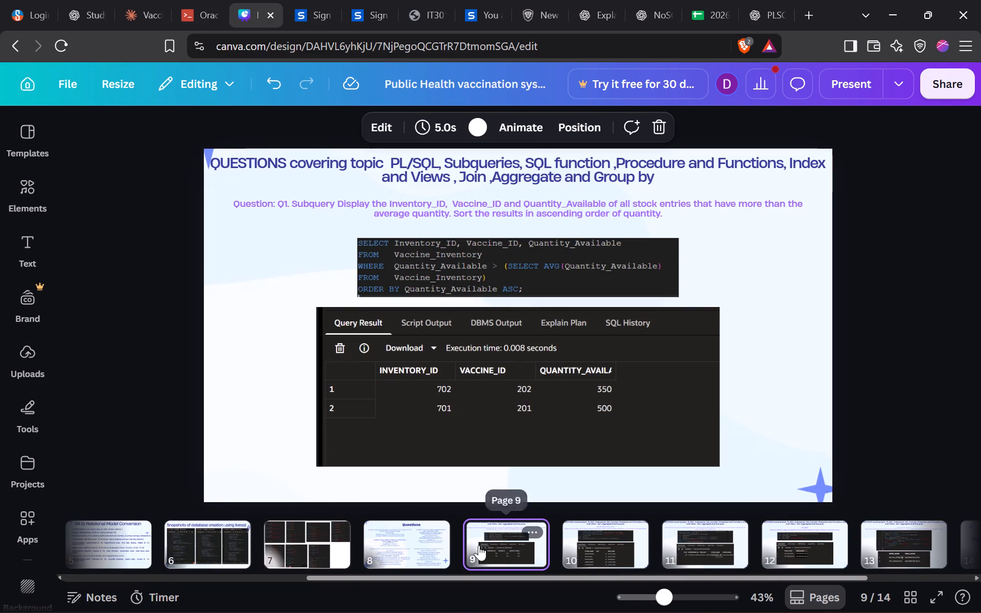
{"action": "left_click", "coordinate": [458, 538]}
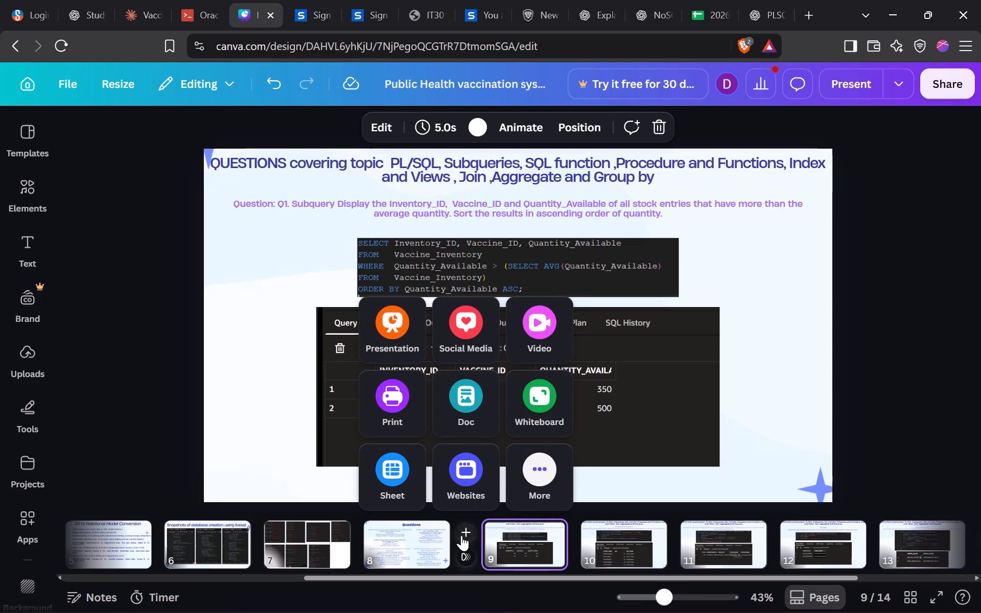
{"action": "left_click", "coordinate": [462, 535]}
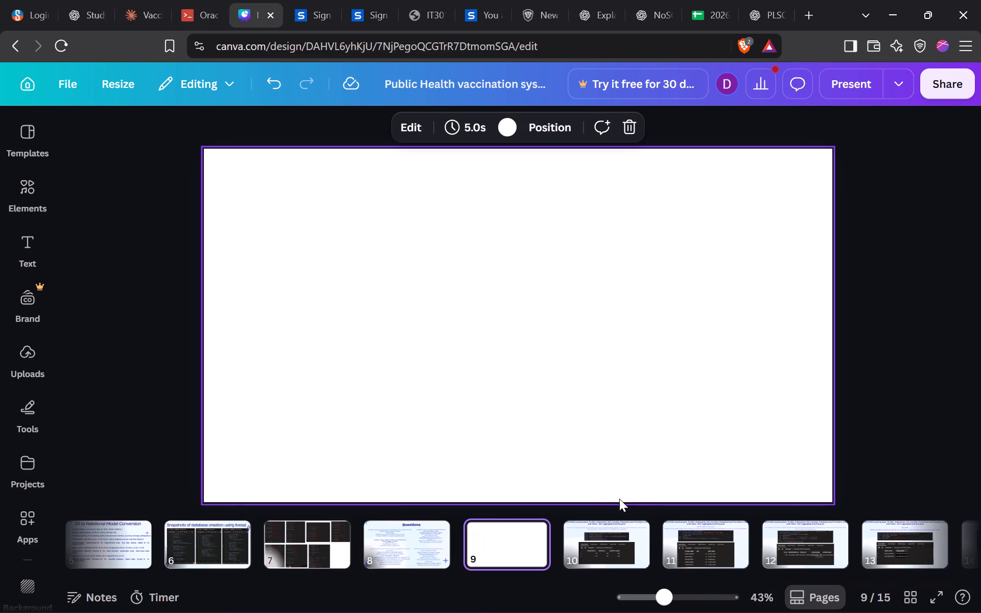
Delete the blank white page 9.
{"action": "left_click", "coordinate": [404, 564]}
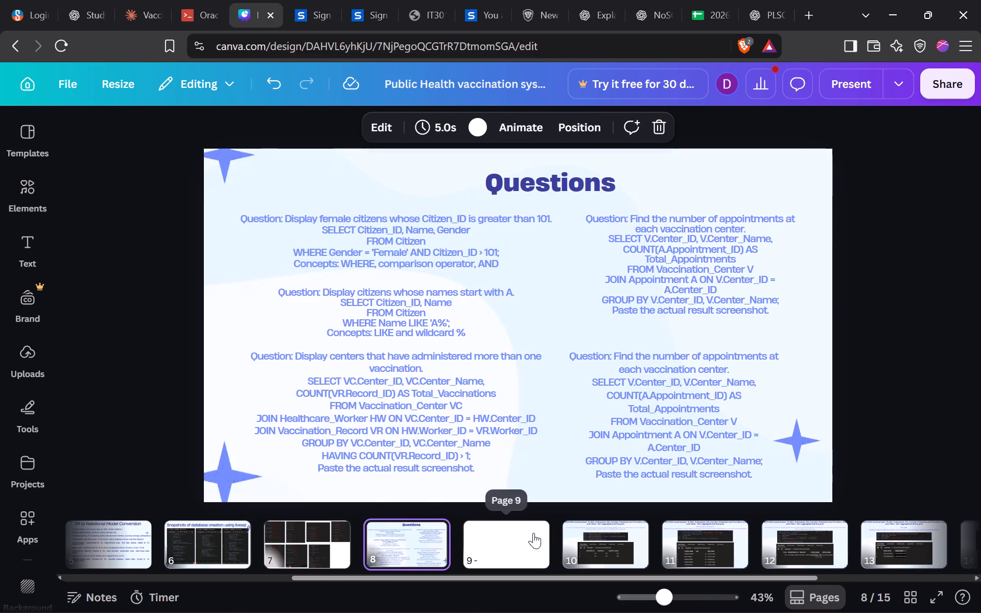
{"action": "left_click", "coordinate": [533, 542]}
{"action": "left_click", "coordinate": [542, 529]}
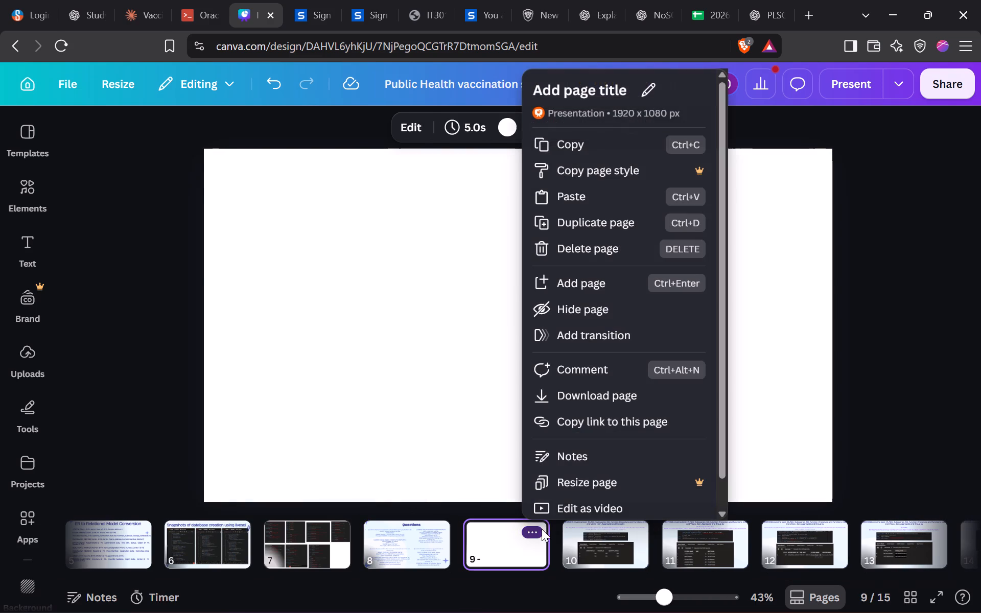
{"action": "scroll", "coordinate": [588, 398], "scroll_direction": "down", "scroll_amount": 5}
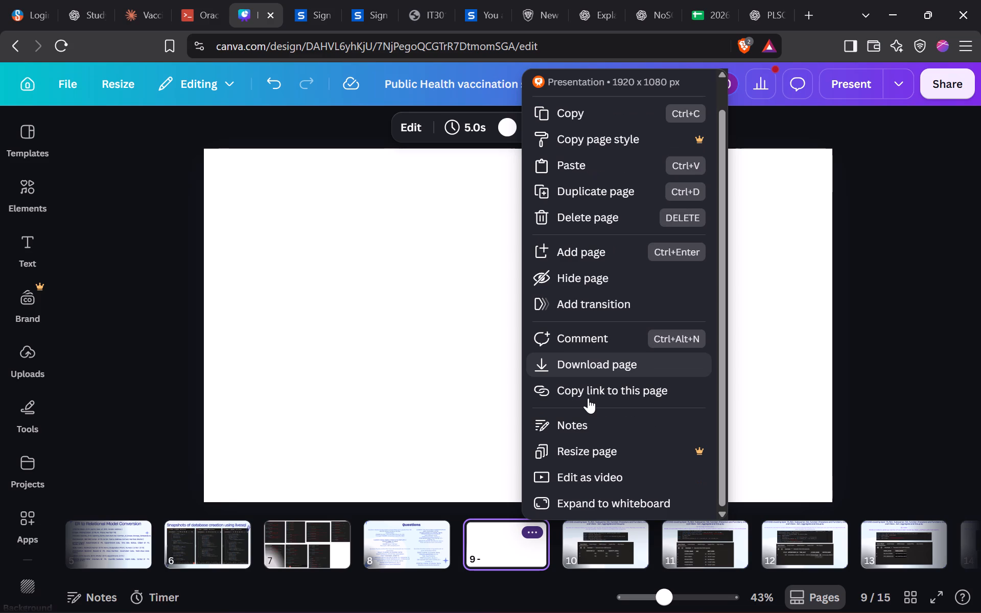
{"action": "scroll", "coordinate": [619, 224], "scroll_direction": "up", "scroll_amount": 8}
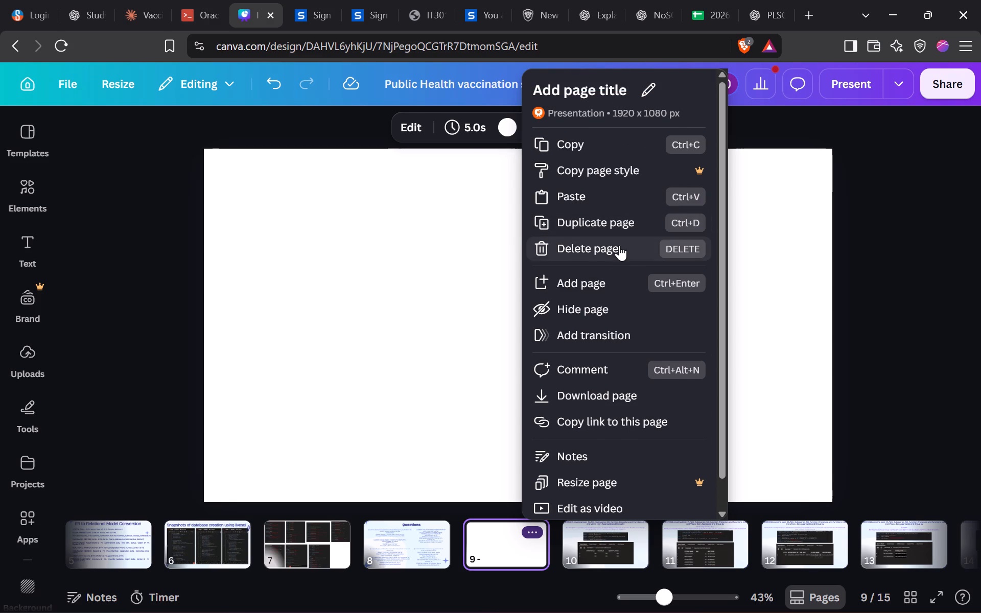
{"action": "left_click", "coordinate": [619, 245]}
Duplicate the Questions slide 8.
{"action": "left_click", "coordinate": [417, 544]}
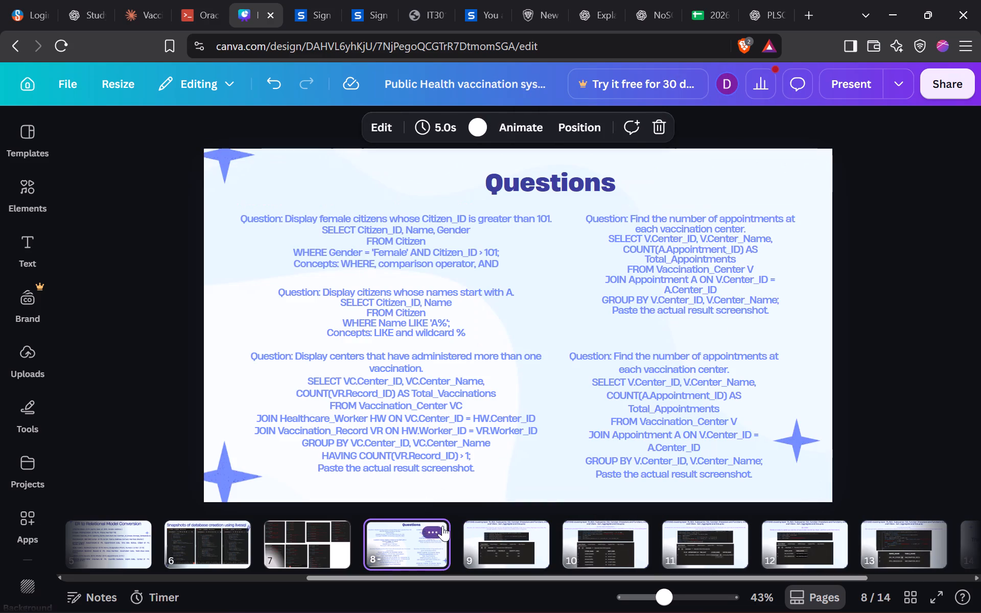
{"action": "left_click", "coordinate": [435, 528]}
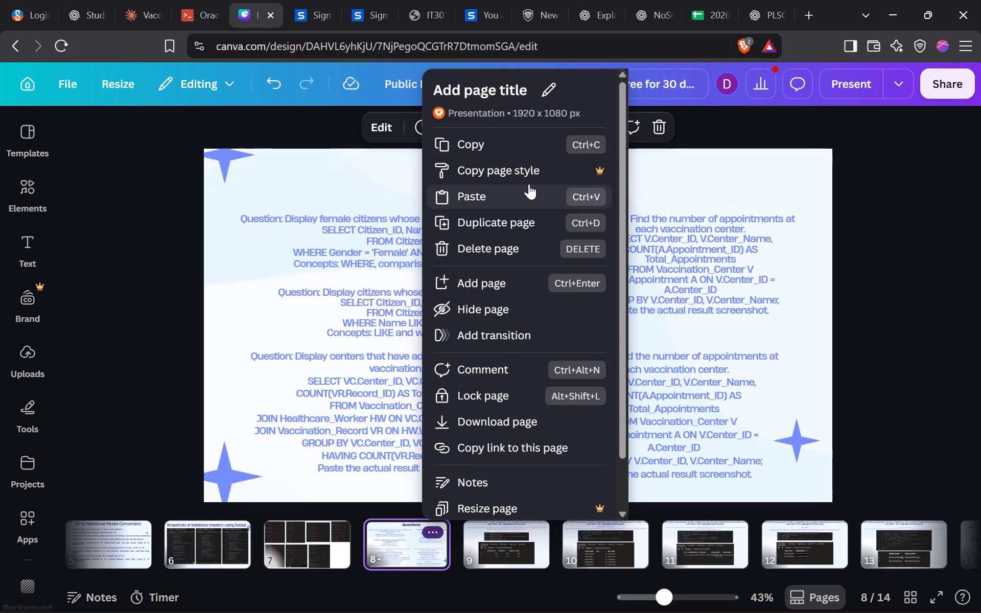
{"action": "left_click", "coordinate": [499, 219]}
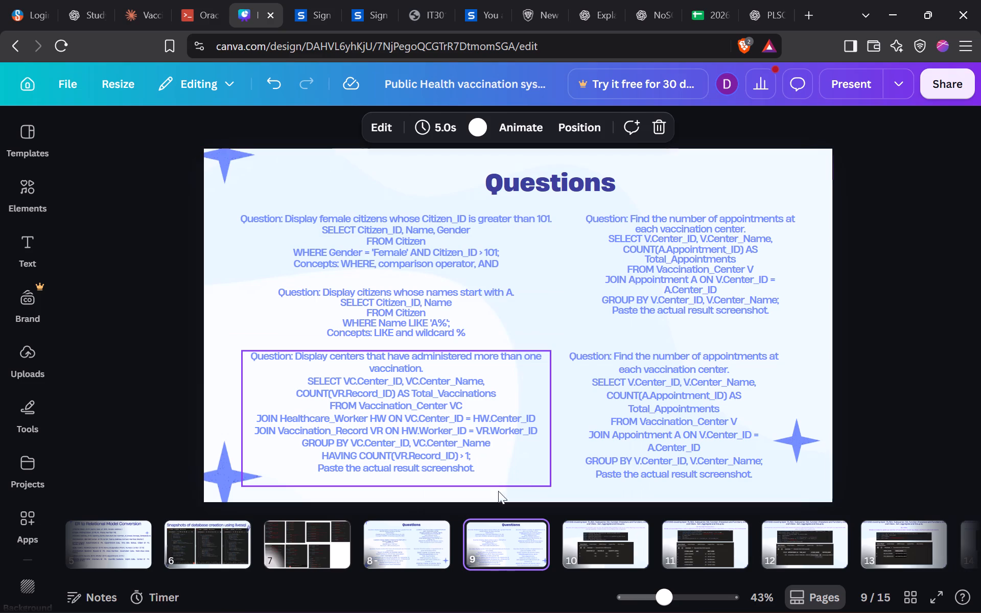
Delete all text boxes and star shapes from the duplicated slide 9, keeping only its wavy background.
{"action": "left_click", "coordinate": [137, 135]}
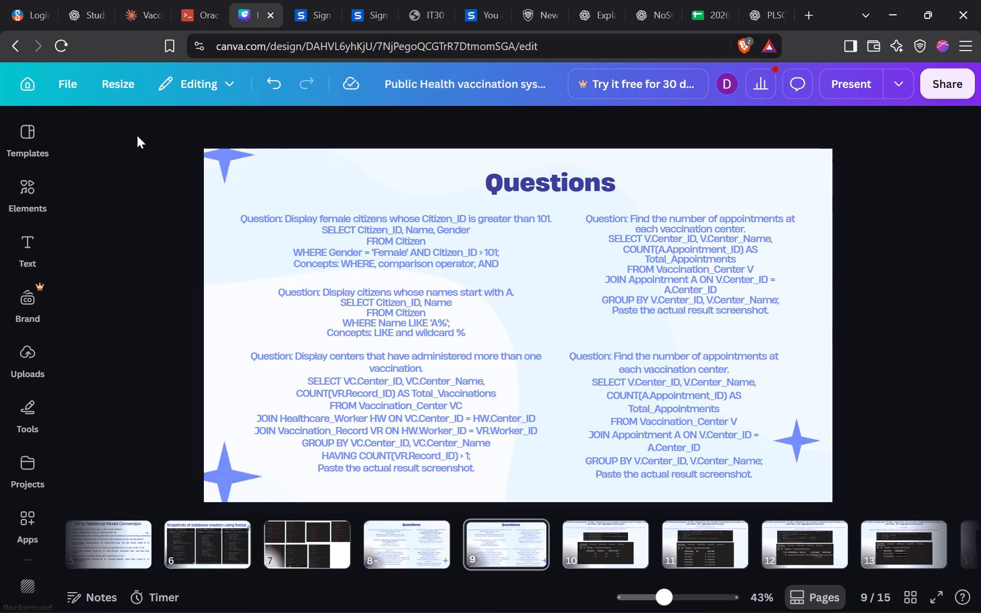
{"action": "left_click_drag", "start_coordinate": [149, 160], "coordinate": [296, 222]}
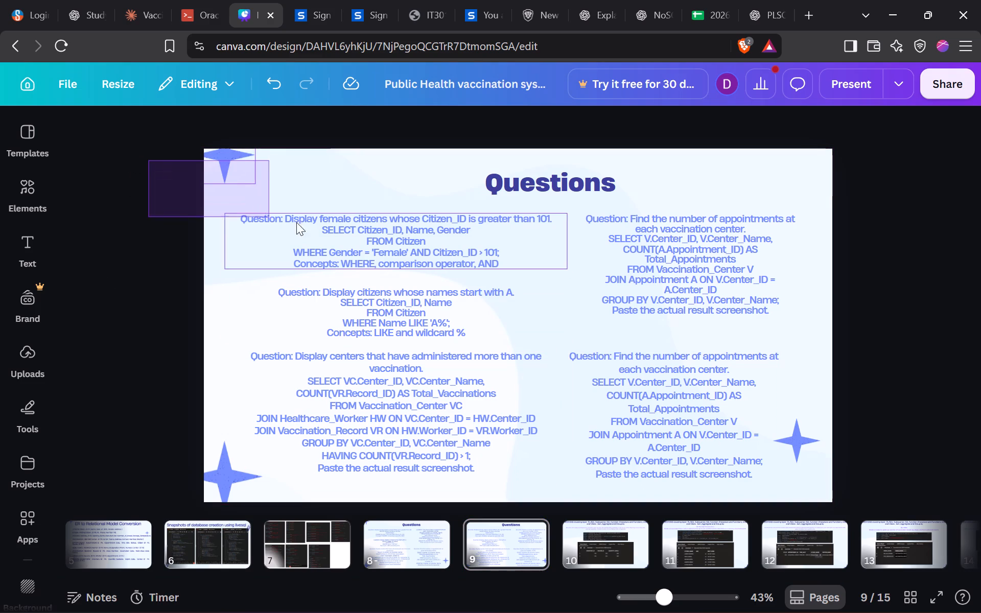
{"action": "left_click_drag", "start_coordinate": [296, 222], "coordinate": [809, 475]}
{"action": "key", "text": "Delete"}
{"action": "key", "text": "BackSpace"}
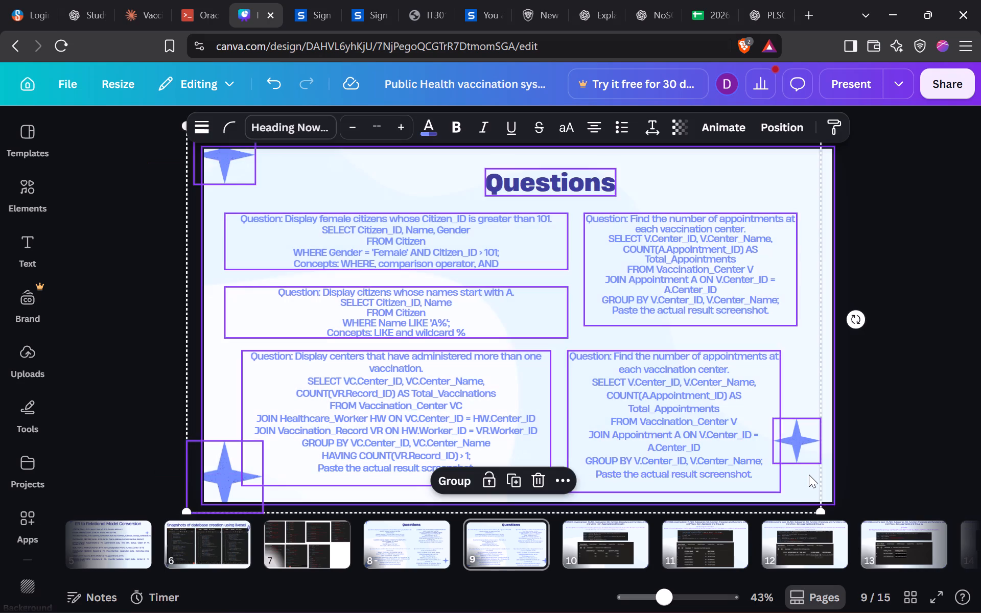
{"action": "key", "text": "Delete"}
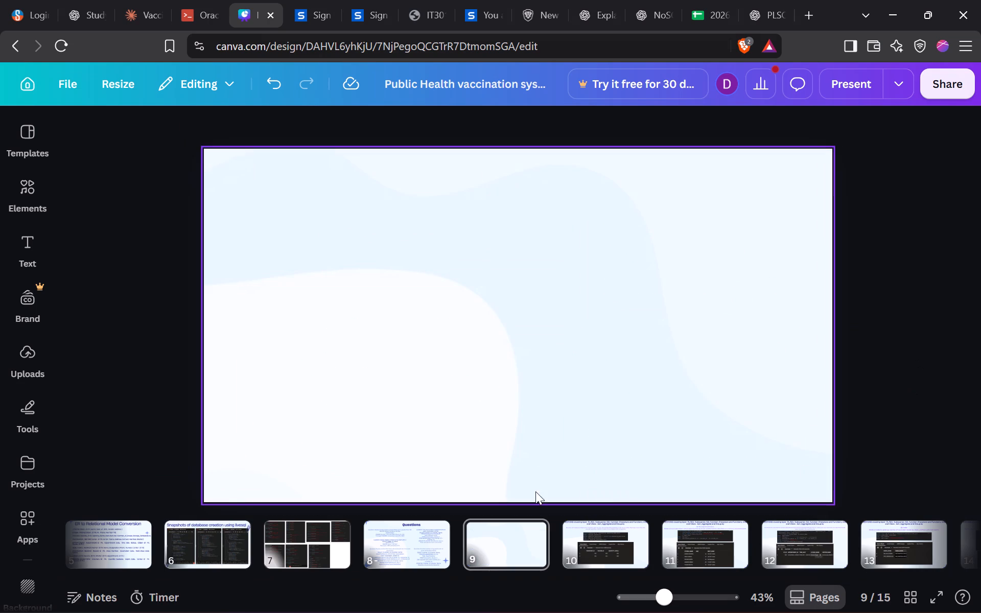
Add a default heading text box to the emptied slide 9.
{"action": "left_click", "coordinate": [17, 233]}
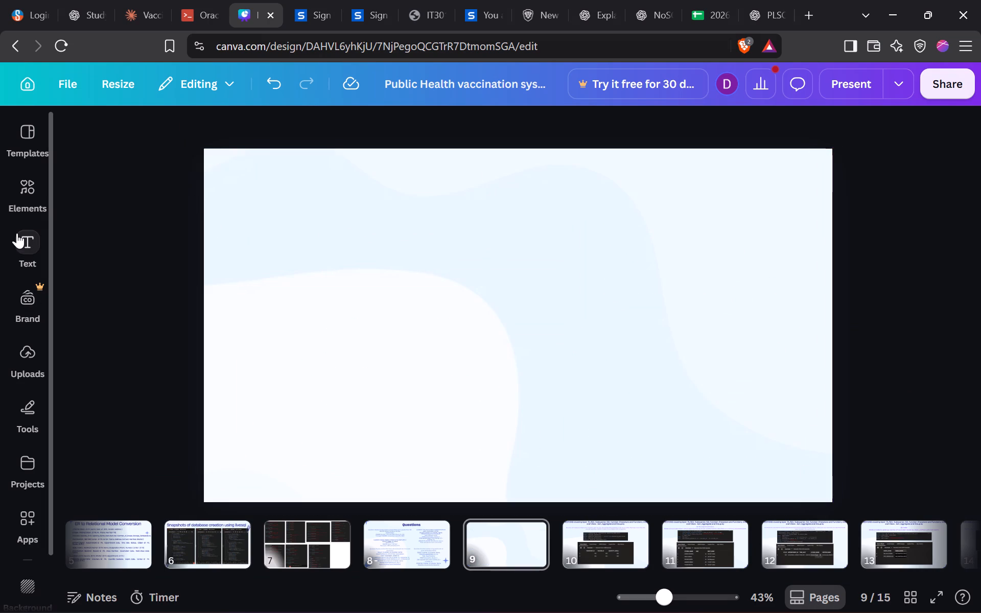
{"action": "left_click", "coordinate": [328, 365]}
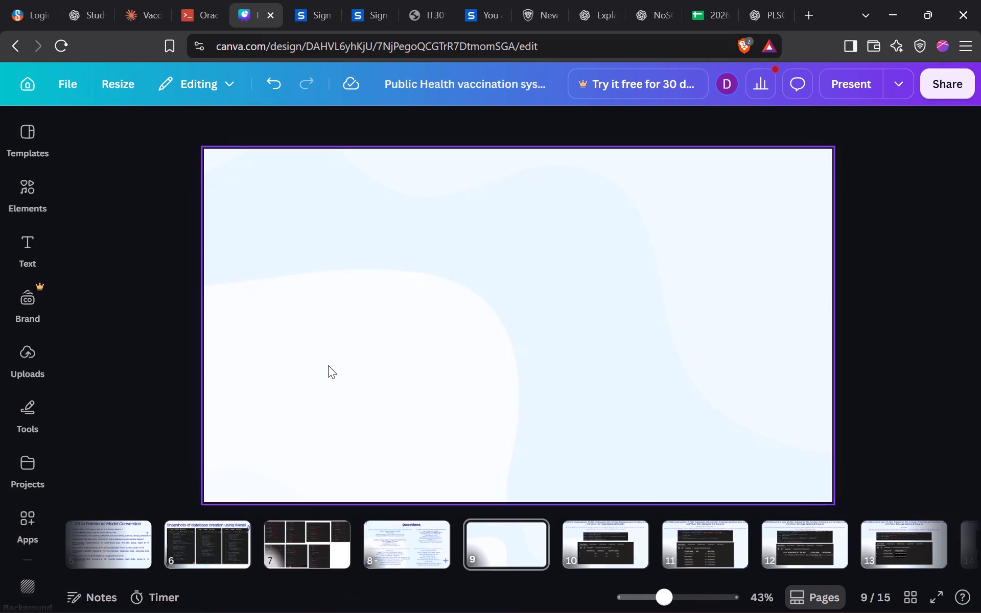
{"action": "left_click", "coordinate": [17, 259]}
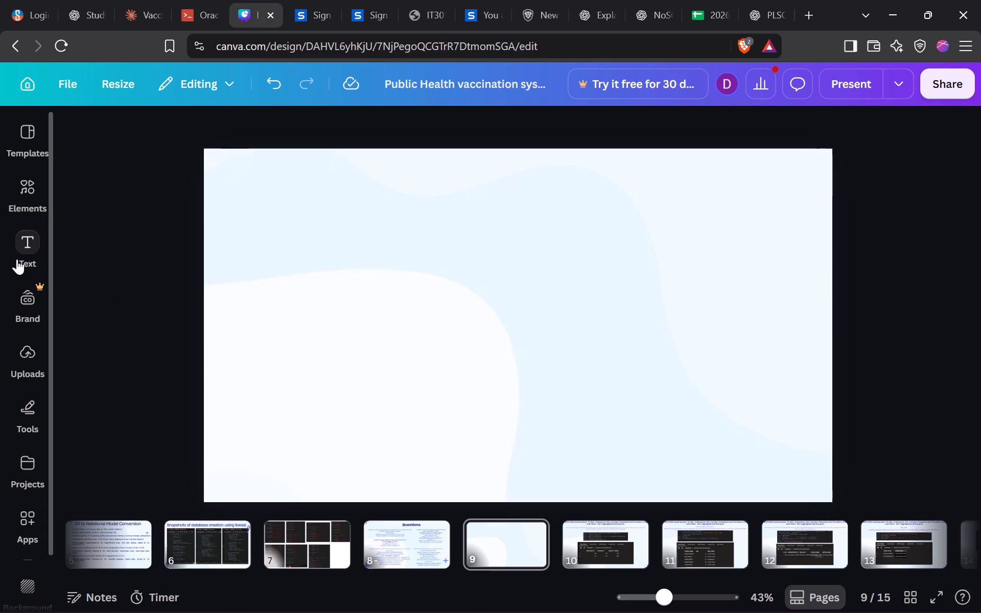
{"action": "left_click", "coordinate": [166, 390]}
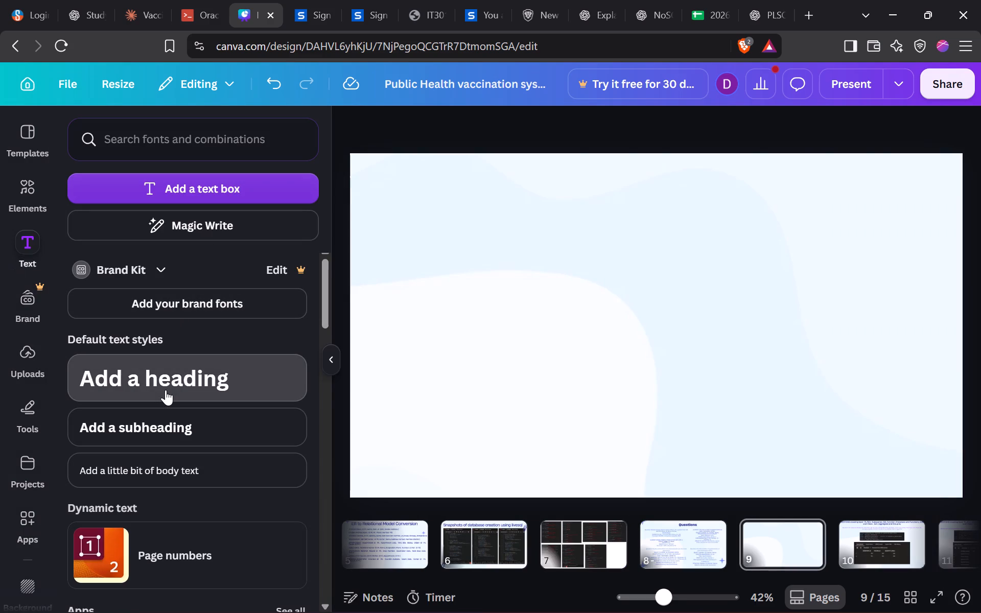
{"action": "left_click", "coordinate": [329, 352]}
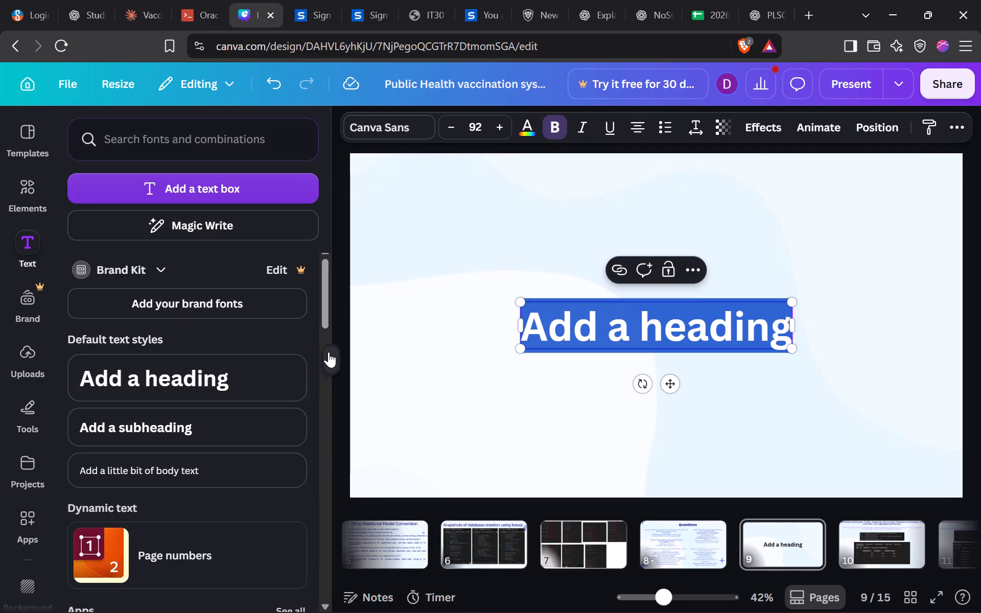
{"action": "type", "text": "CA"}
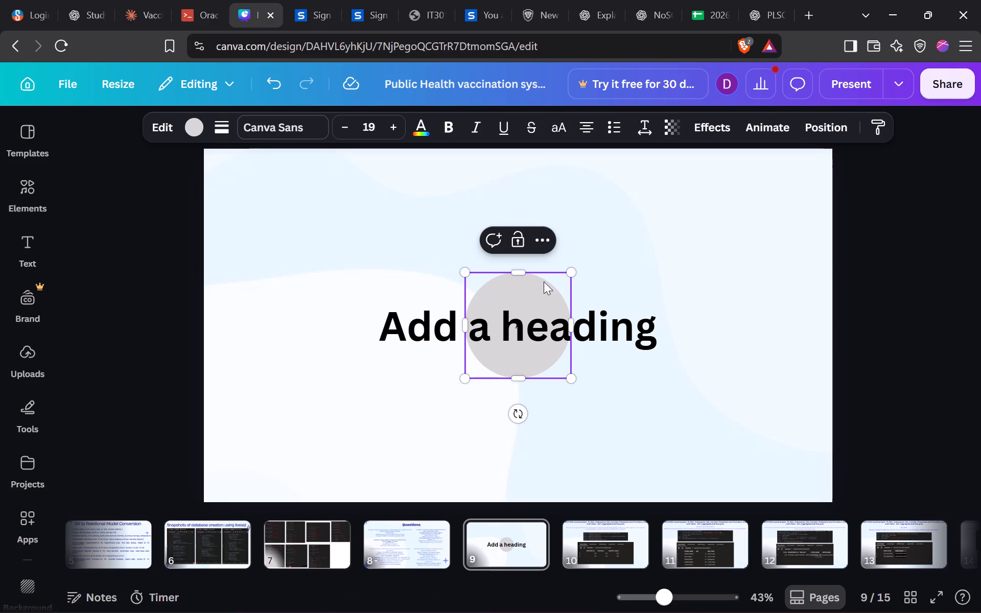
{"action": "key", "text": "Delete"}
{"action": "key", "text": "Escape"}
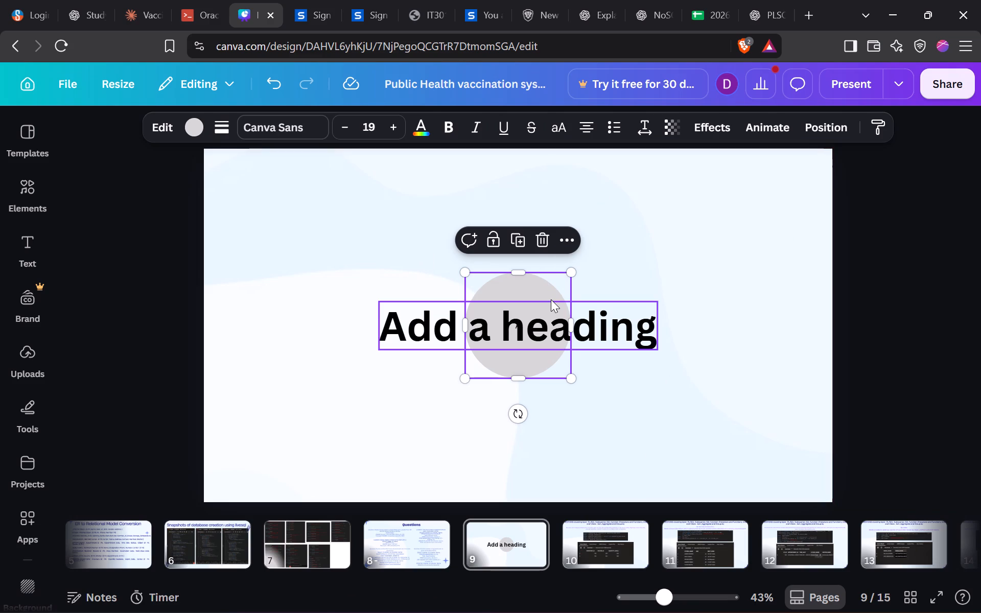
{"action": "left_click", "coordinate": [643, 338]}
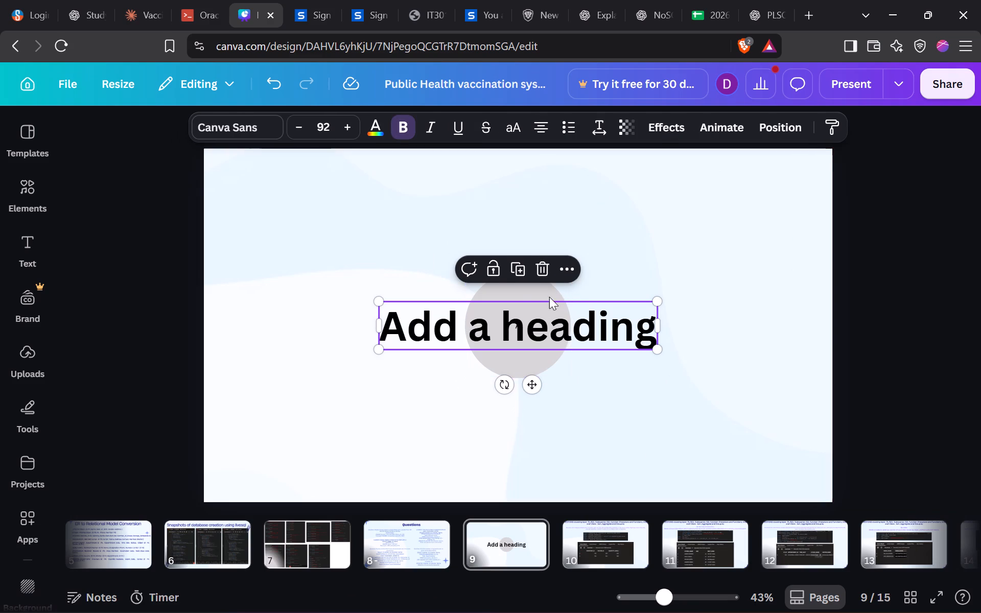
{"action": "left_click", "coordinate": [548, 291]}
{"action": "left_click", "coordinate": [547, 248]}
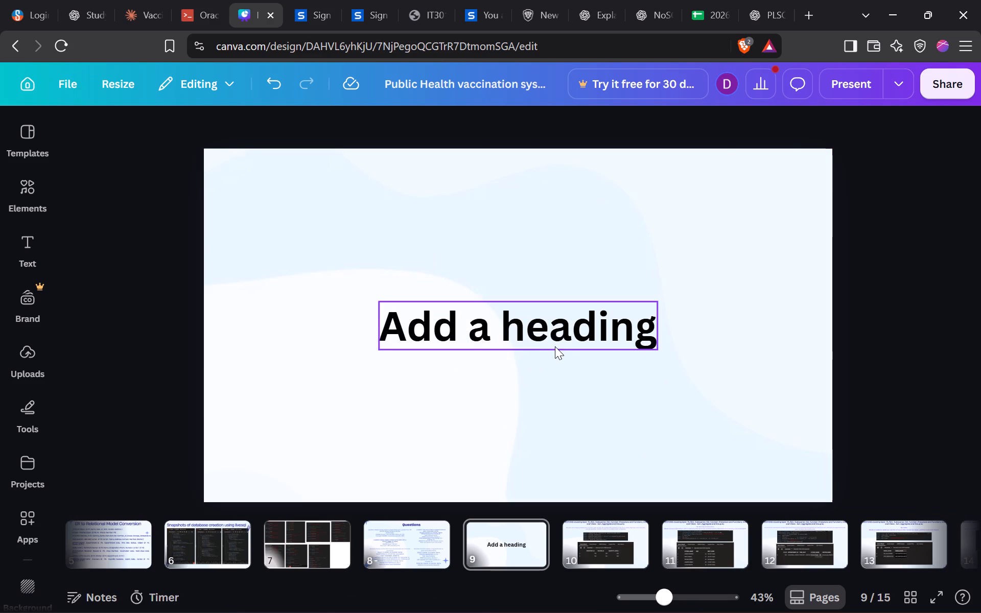
Replace the placeholder heading text on slide 9 with "CA-2".
{"action": "triple_click", "coordinate": [555, 346]}
{"action": "type", "text": "CA-2"}
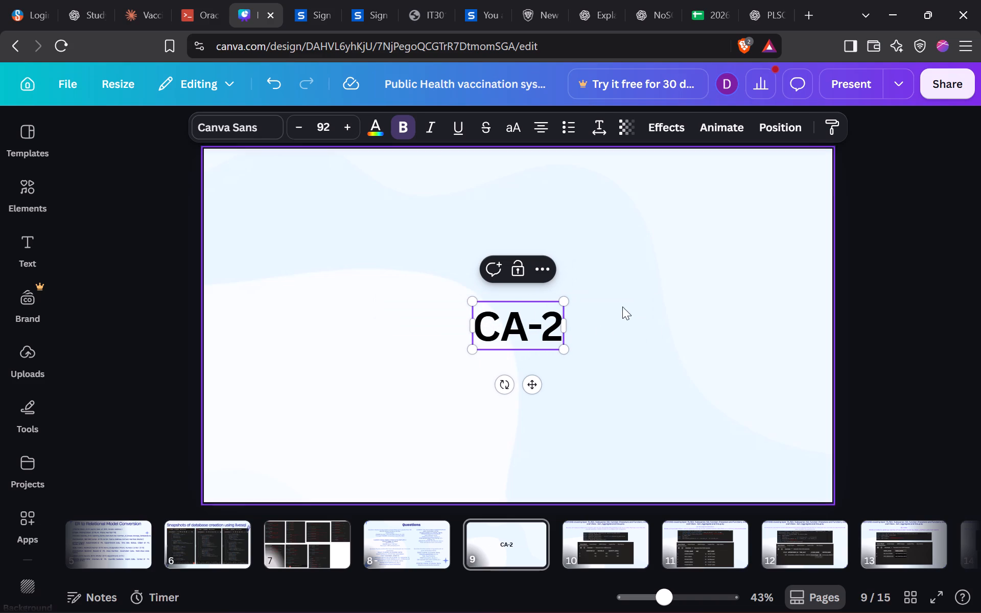
Set the "CA-2" heading's font to Heading Now 71-78 and apply the blue #3d3e9d as the text colour across slide 9.
{"action": "left_click", "coordinate": [248, 133]}
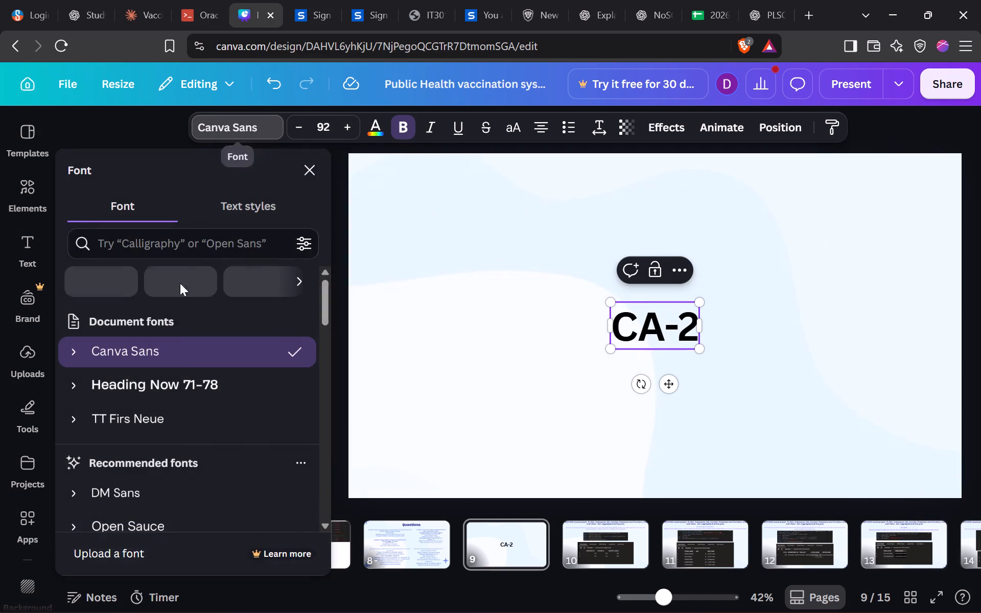
{"action": "left_click", "coordinate": [186, 376]}
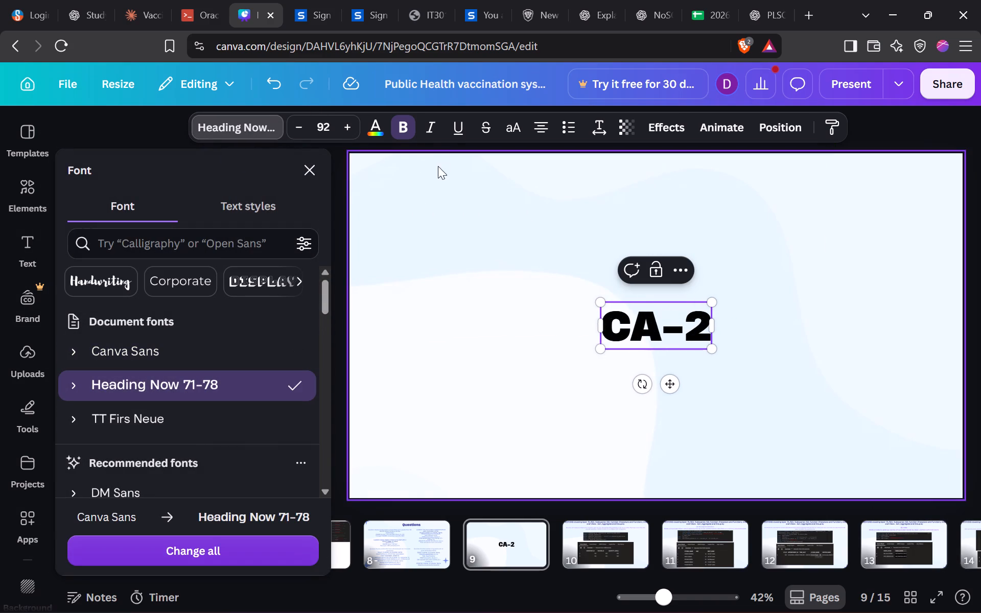
{"action": "left_click", "coordinate": [398, 123]}
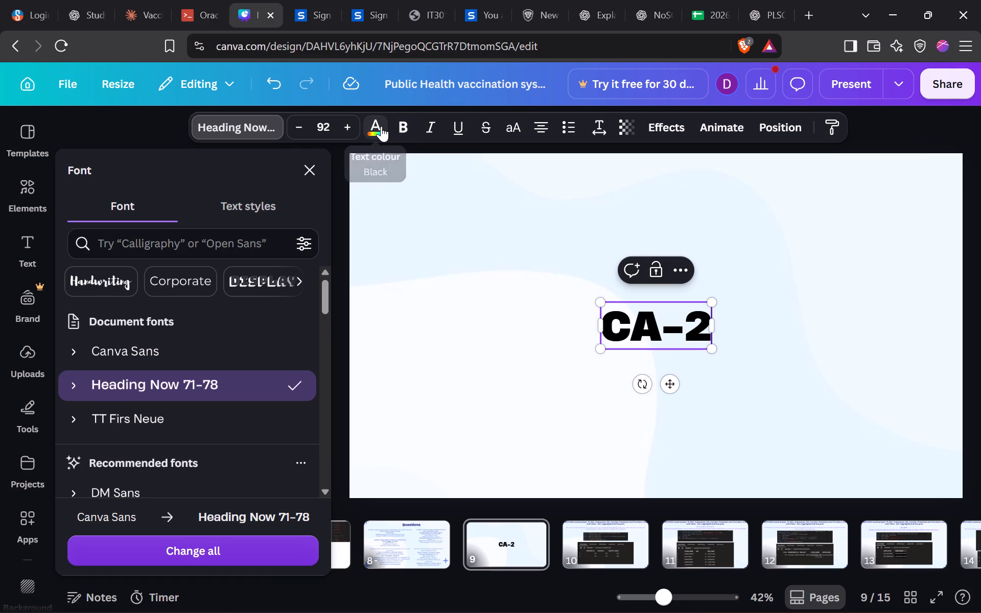
{"action": "left_click", "coordinate": [381, 126]}
{"action": "left_click", "coordinate": [188, 279]}
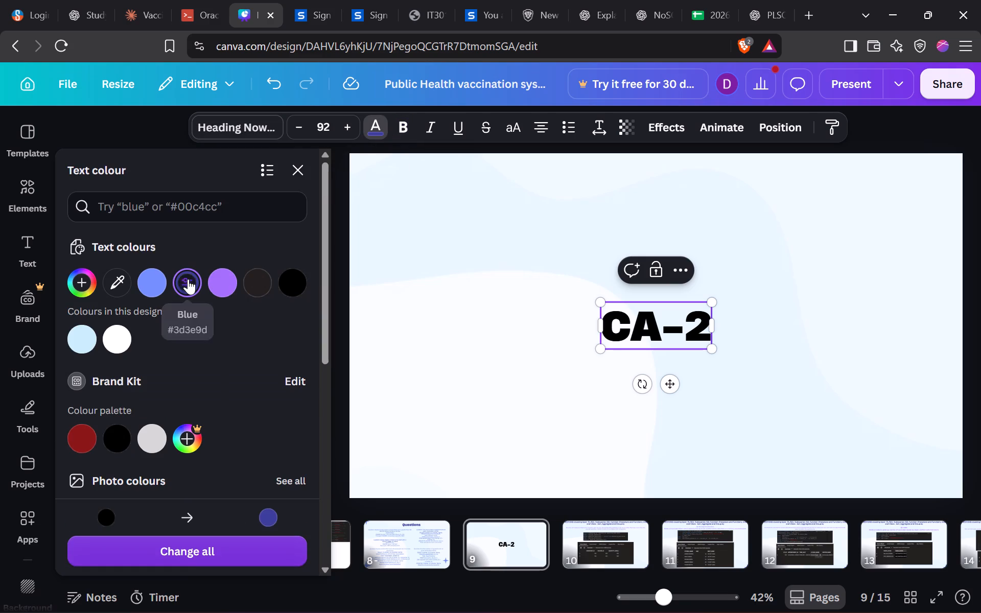
{"action": "left_click", "coordinate": [191, 554]}
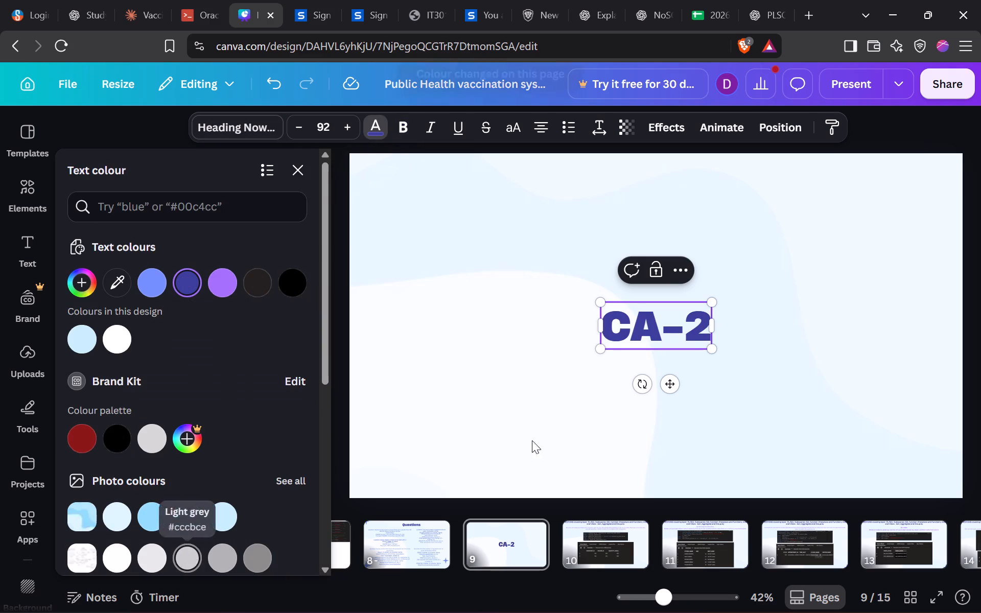
Enlarge the "CA-2" heading to font size 167 and centre it horizontally, slightly above the middle of slide 9.
{"action": "left_click_drag", "start_coordinate": [711, 350], "coordinate": [795, 406]}
{"action": "left_click", "coordinate": [795, 406]}
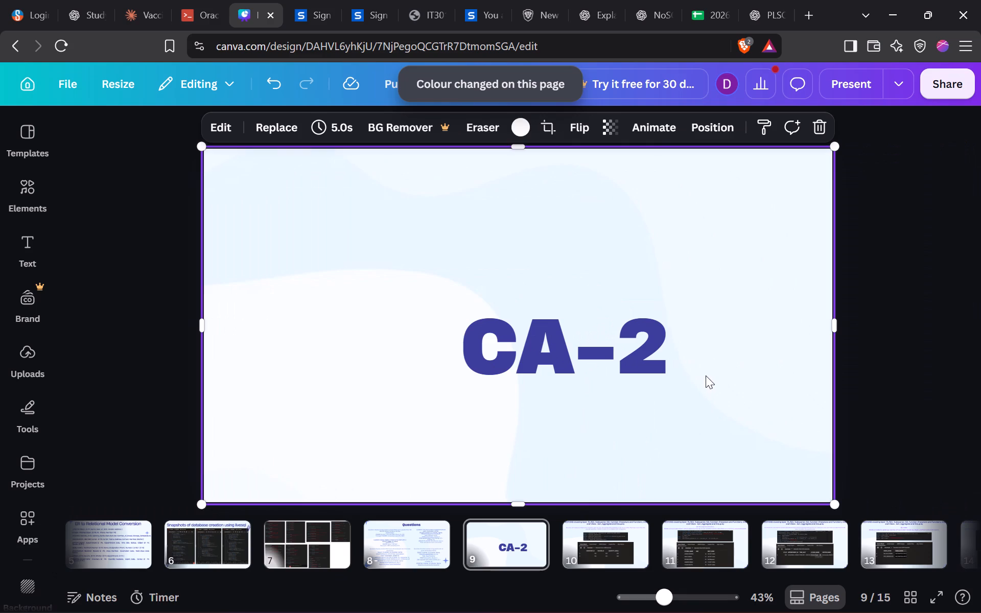
{"action": "left_click_drag", "start_coordinate": [626, 355], "coordinate": [565, 315]}
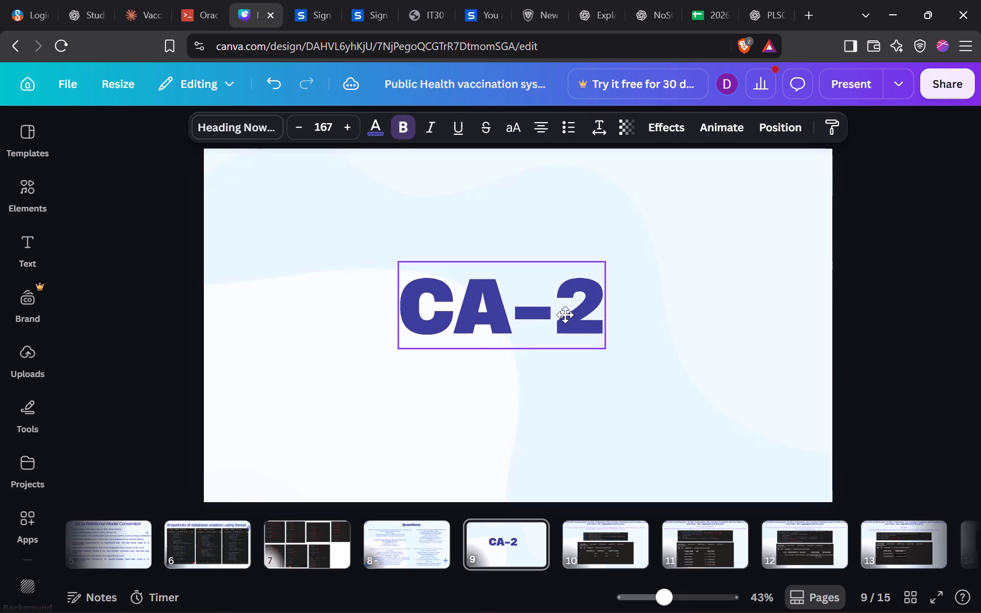
{"action": "left_click_drag", "start_coordinate": [565, 315], "coordinate": [581, 313]}
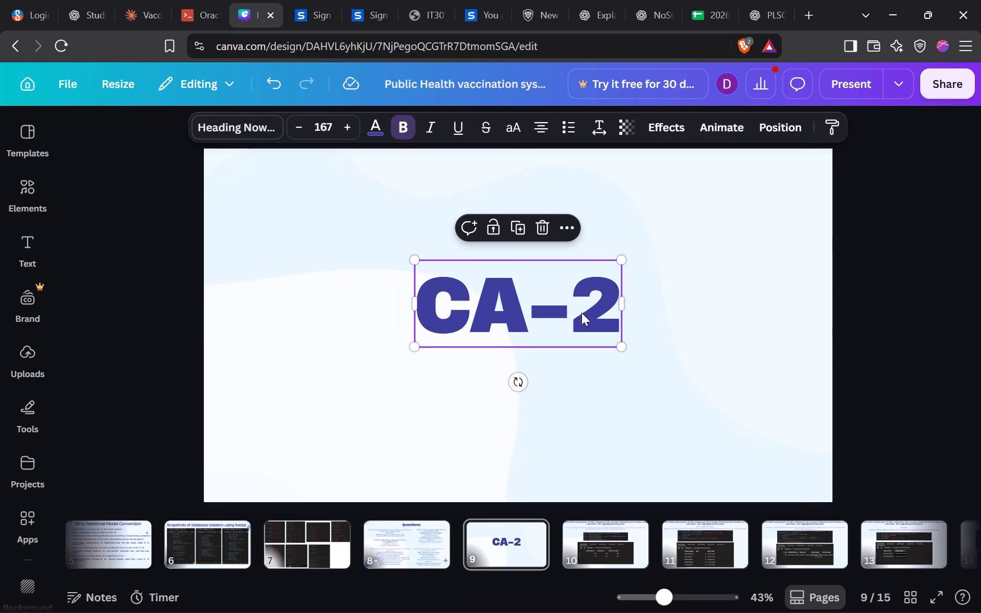
{"action": "left_click", "coordinate": [901, 300]}
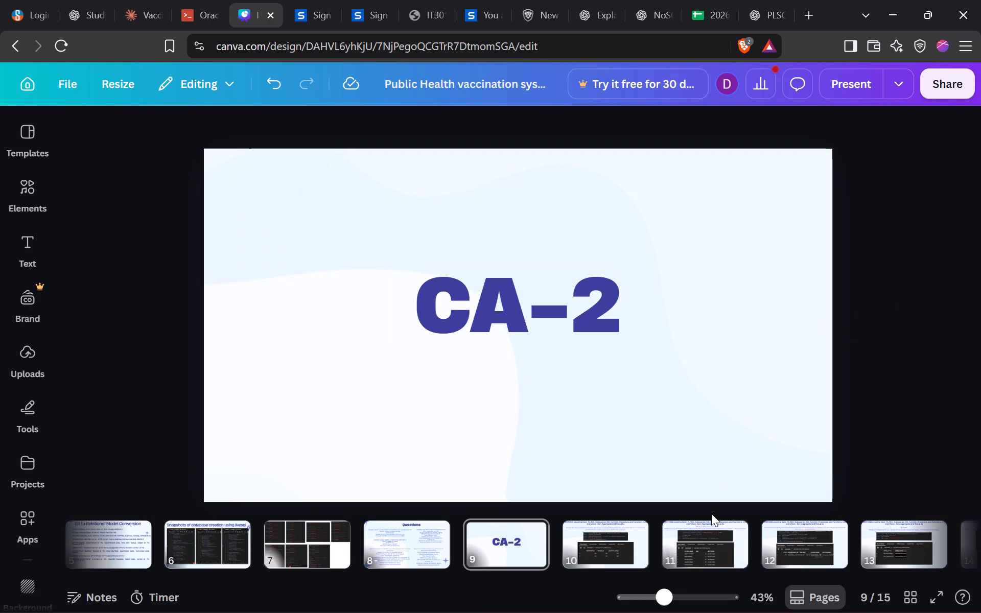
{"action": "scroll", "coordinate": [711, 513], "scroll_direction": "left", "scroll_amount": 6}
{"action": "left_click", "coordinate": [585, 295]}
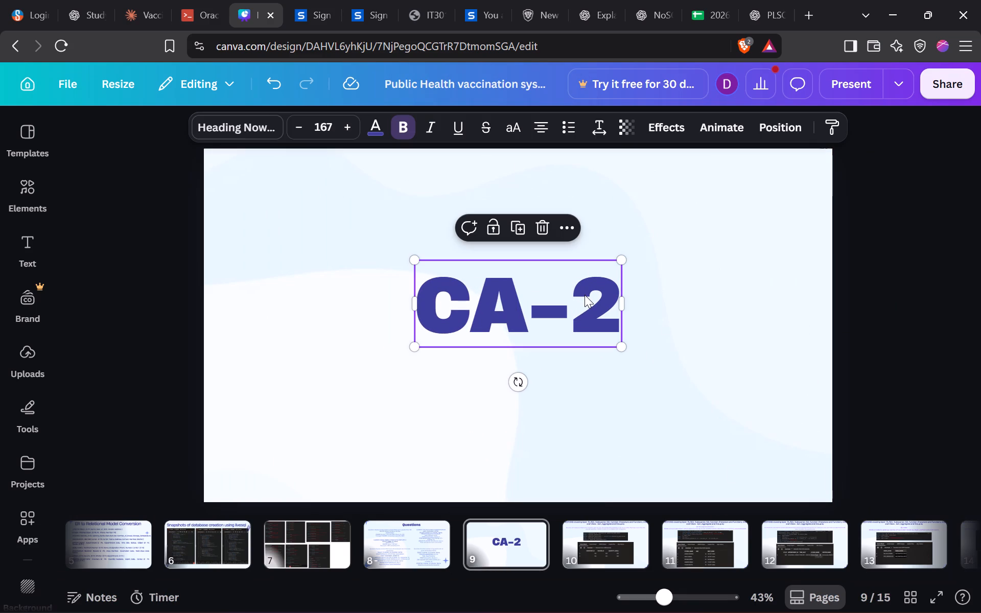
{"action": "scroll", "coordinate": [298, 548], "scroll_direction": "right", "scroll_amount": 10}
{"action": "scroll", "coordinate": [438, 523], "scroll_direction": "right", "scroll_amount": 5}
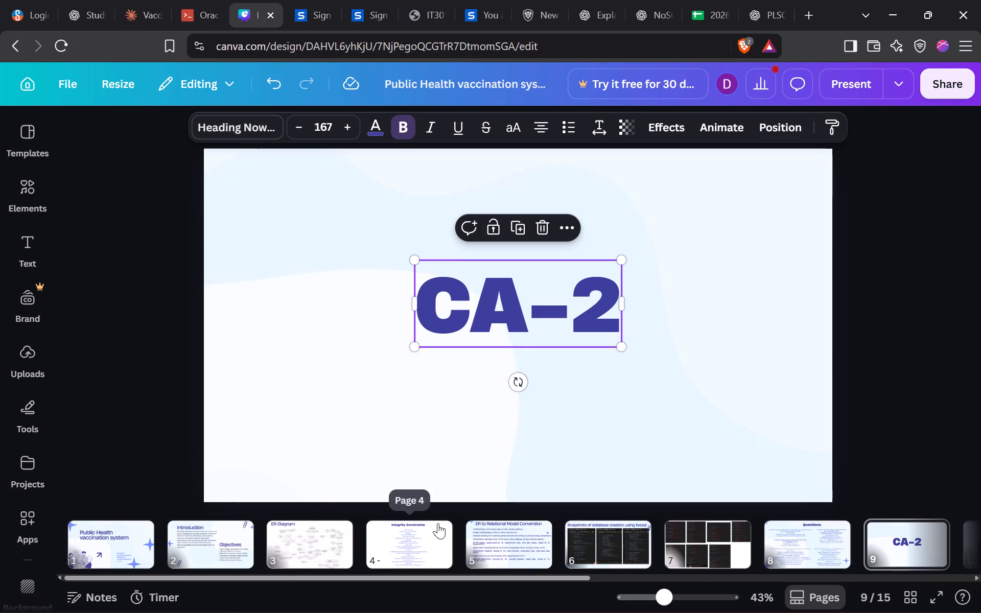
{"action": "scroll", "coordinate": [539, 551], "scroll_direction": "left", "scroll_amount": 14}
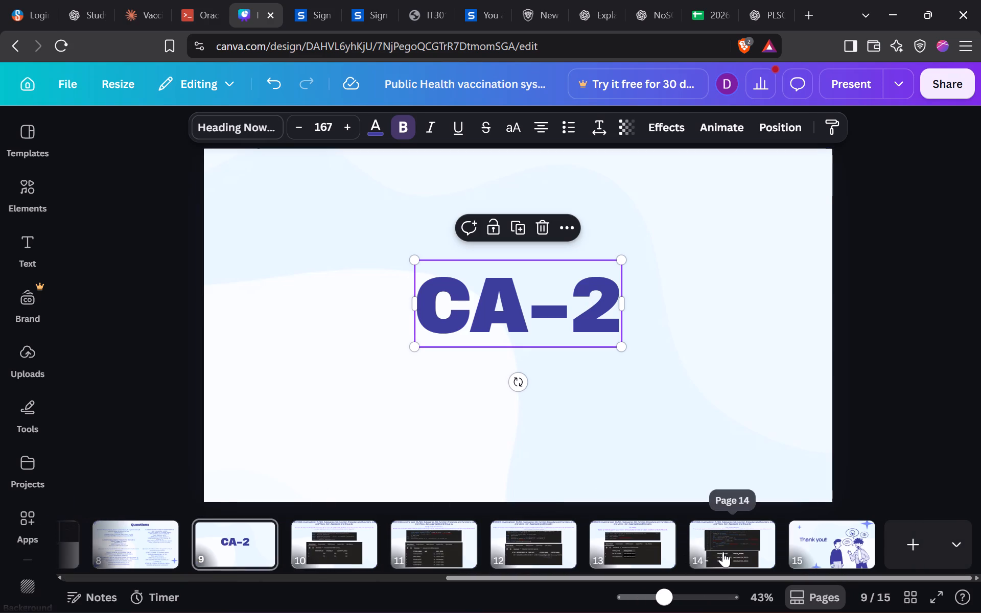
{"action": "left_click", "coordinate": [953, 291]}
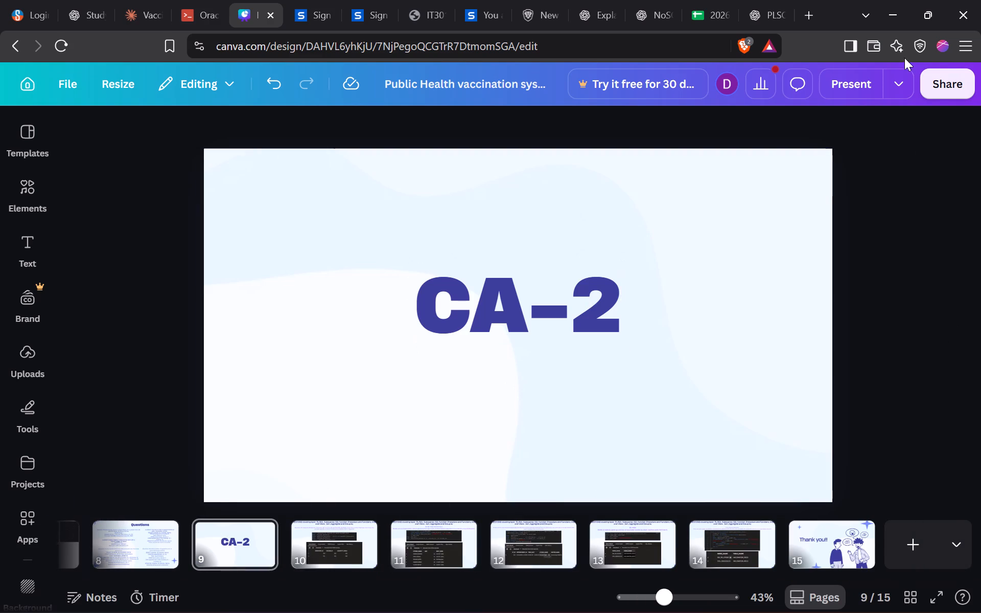
Download all pages of the design as a PDF with the Digital preset.
{"action": "left_click", "coordinate": [948, 86]}
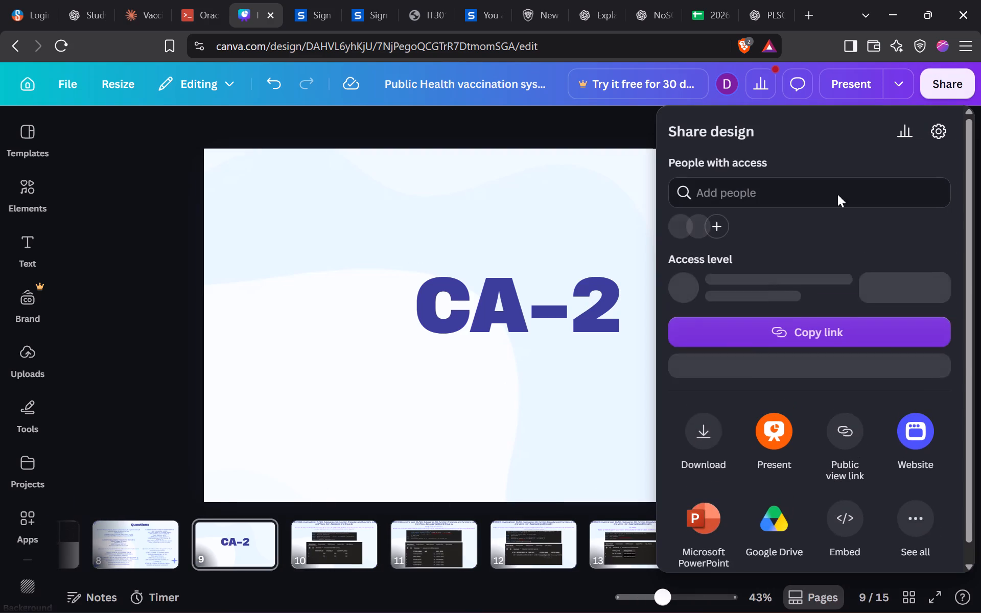
{"action": "left_click", "coordinate": [705, 445]}
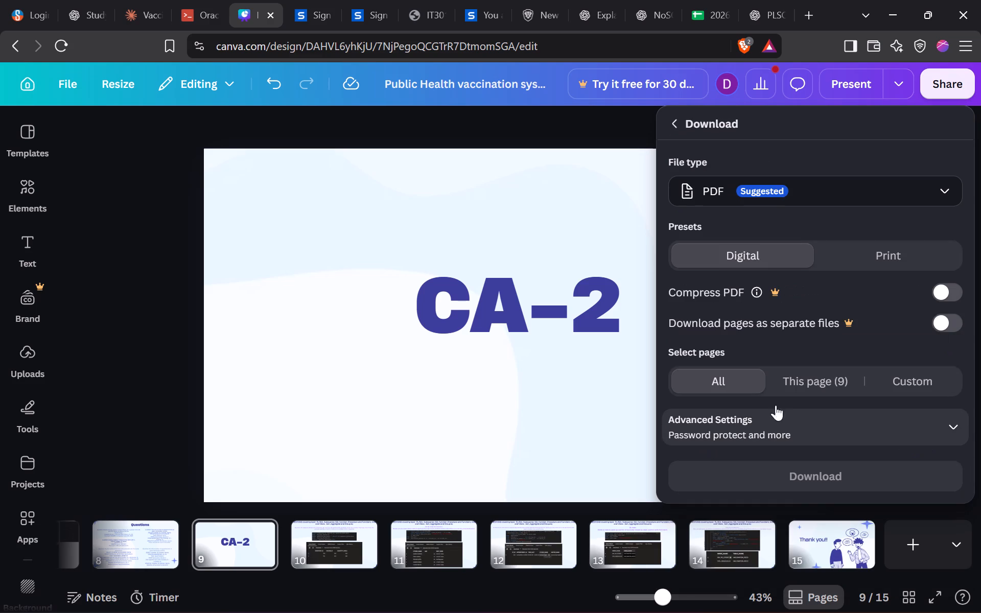
{"action": "left_click", "coordinate": [806, 480]}
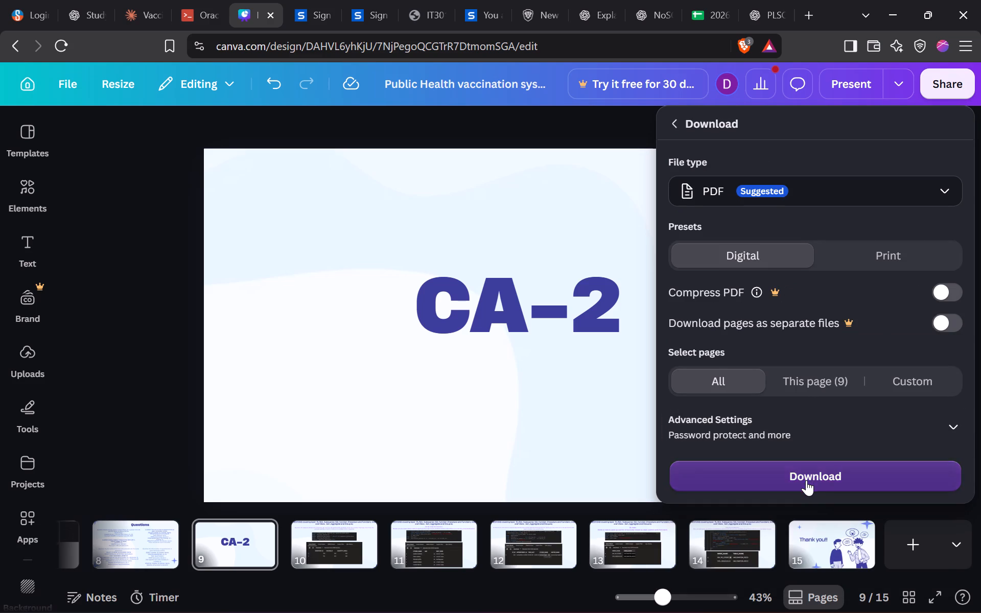
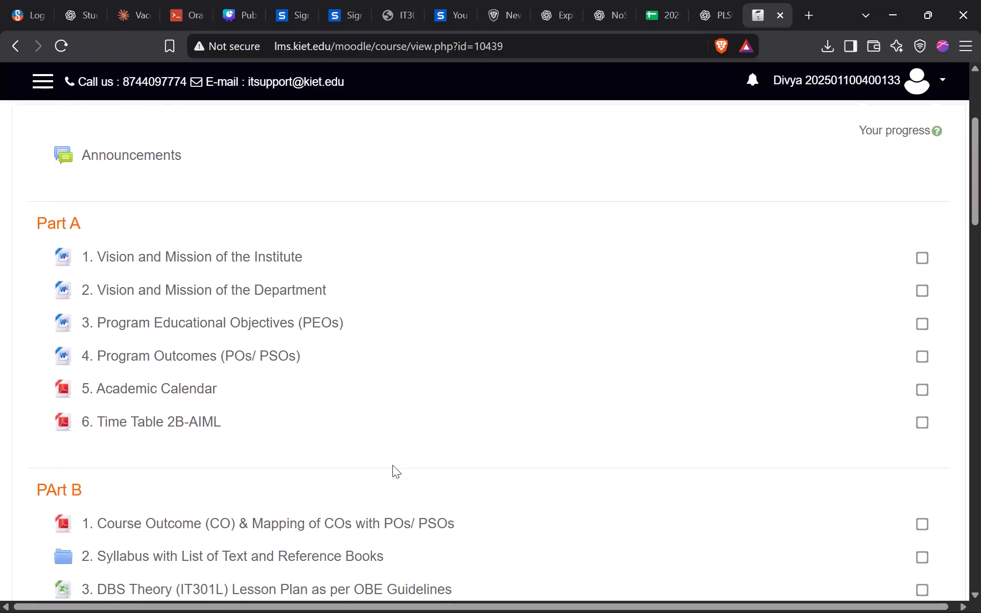
Start a submission for the "DBS-LAB-CA2- CASE Study with advanced queries" assignment in Part D- Lab and accept the own-work statement.
{"action": "scroll", "coordinate": [392, 465], "scroll_direction": "down", "scroll_amount": 1}
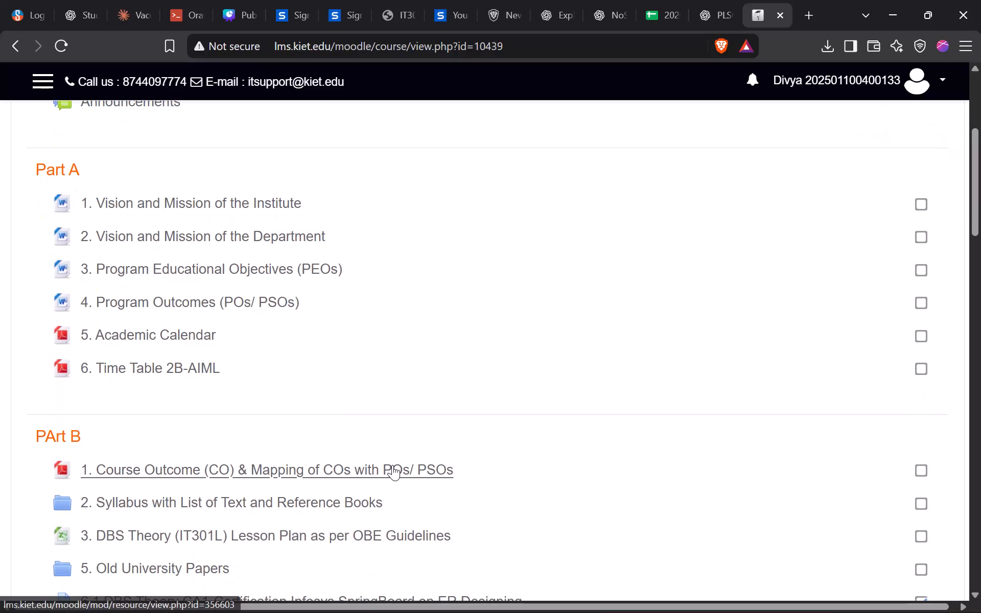
{"action": "scroll", "coordinate": [392, 465], "scroll_direction": "down", "scroll_amount": 1}
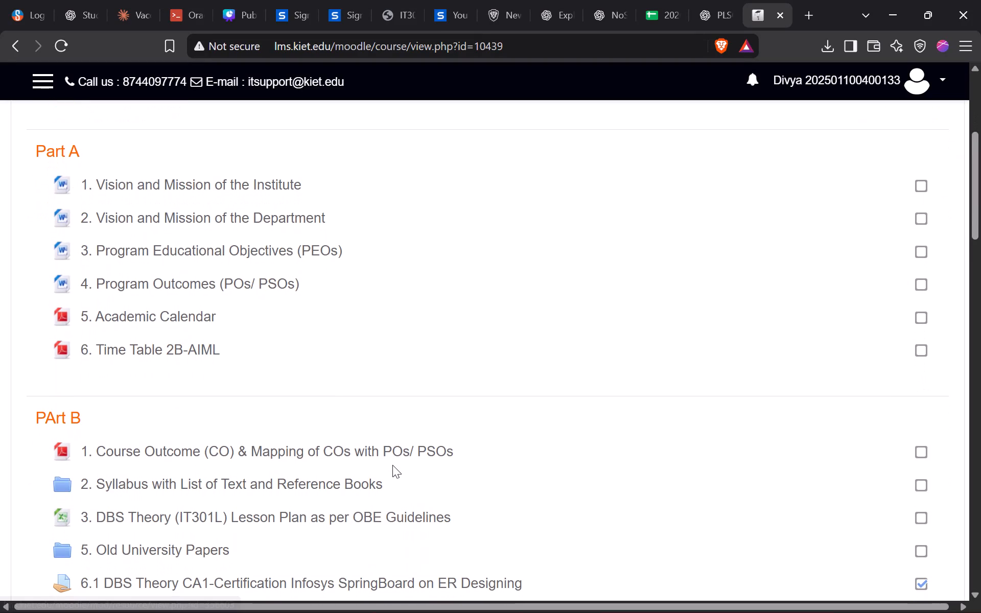
{"action": "scroll", "coordinate": [392, 465], "scroll_direction": "down", "scroll_amount": 5}
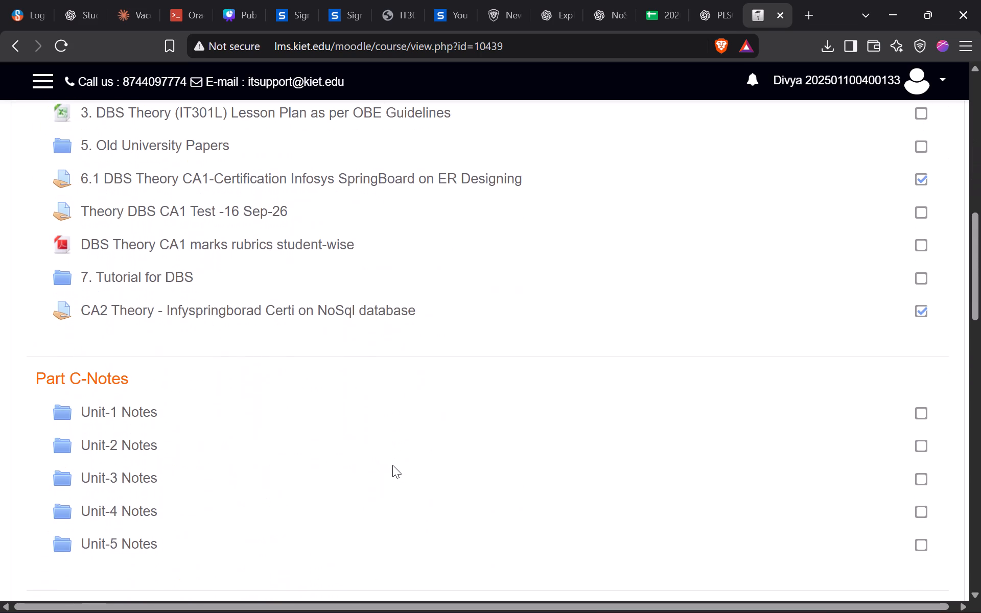
{"action": "scroll", "coordinate": [343, 320], "scroll_direction": "down", "scroll_amount": 4}
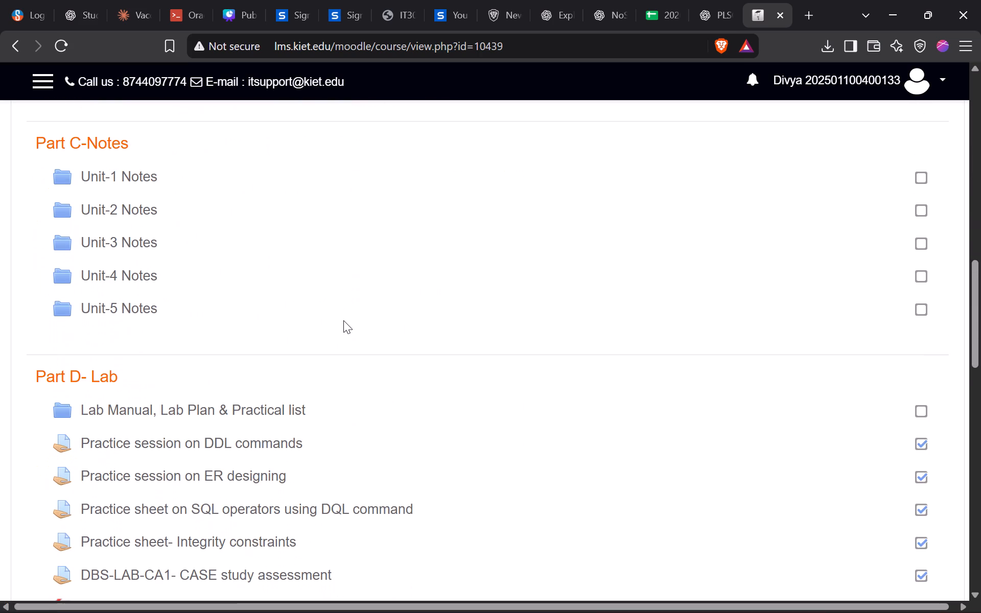
{"action": "scroll", "coordinate": [343, 320], "scroll_direction": "down", "scroll_amount": 1}
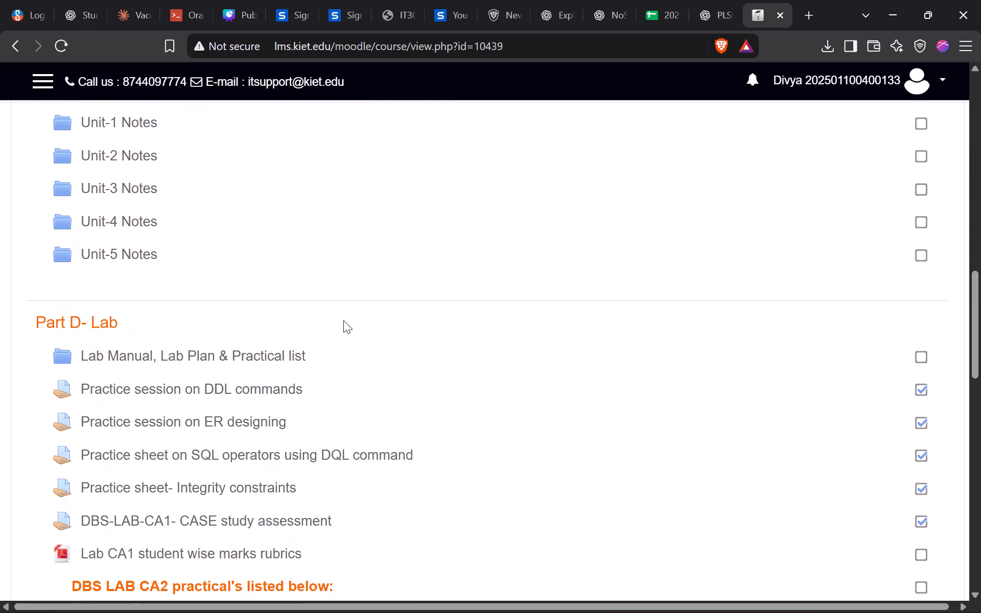
{"action": "scroll", "coordinate": [343, 320], "scroll_direction": "down", "scroll_amount": 5}
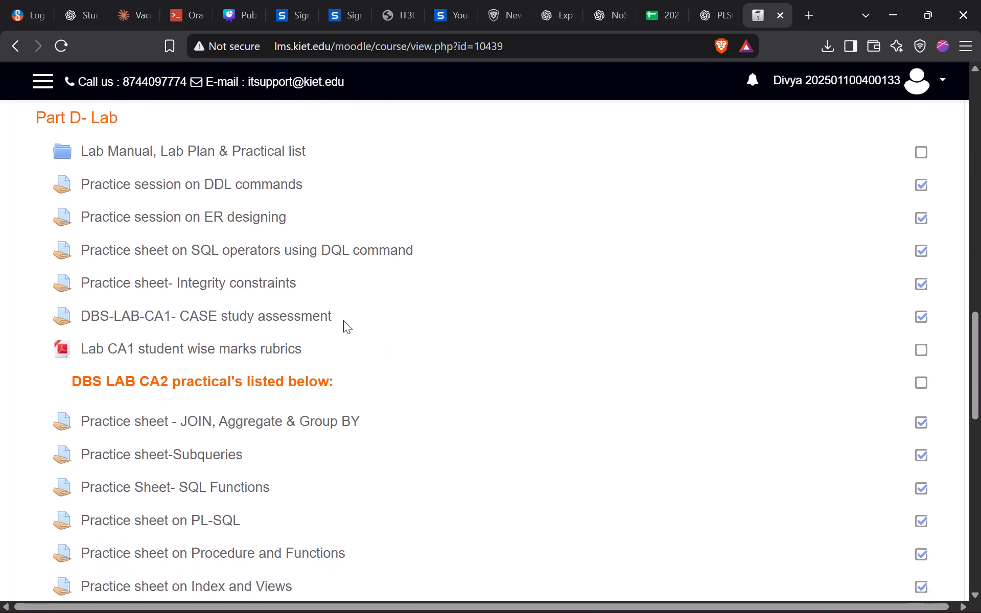
{"action": "scroll", "coordinate": [343, 320], "scroll_direction": "down", "scroll_amount": 2}
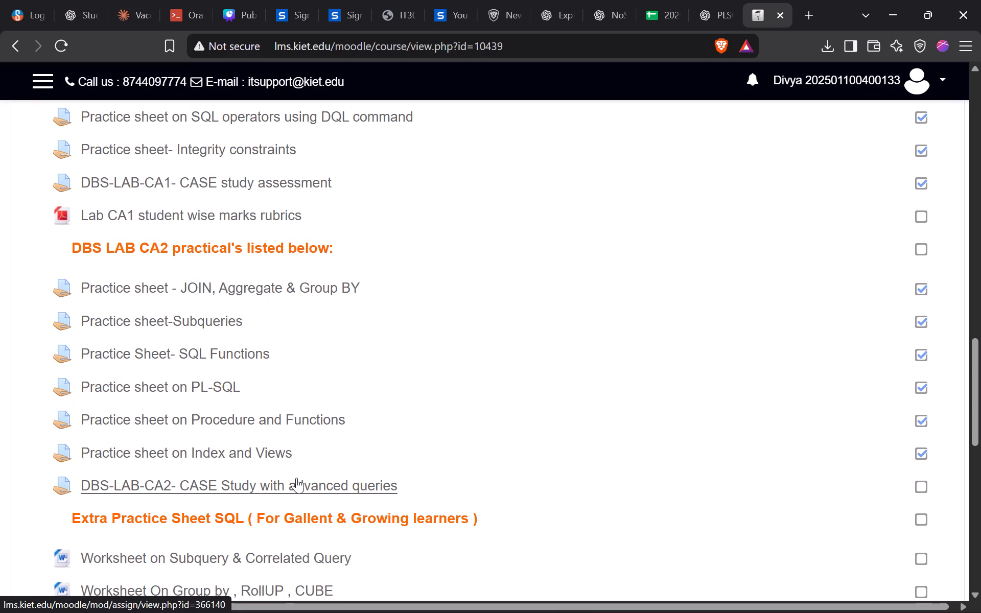
{"action": "left_click", "coordinate": [296, 478]}
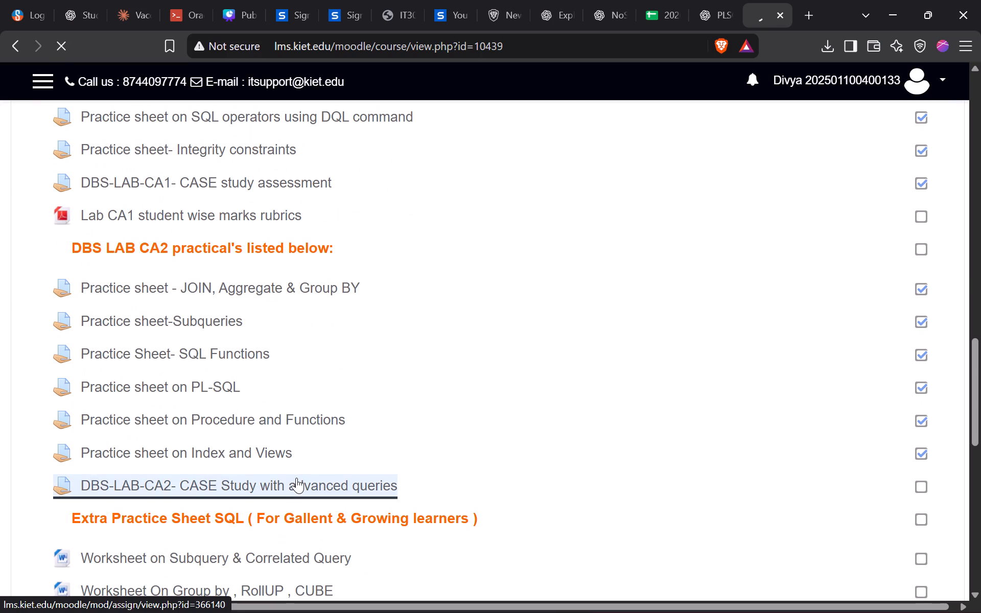
{"action": "scroll", "coordinate": [283, 476], "scroll_direction": "down", "scroll_amount": 4}
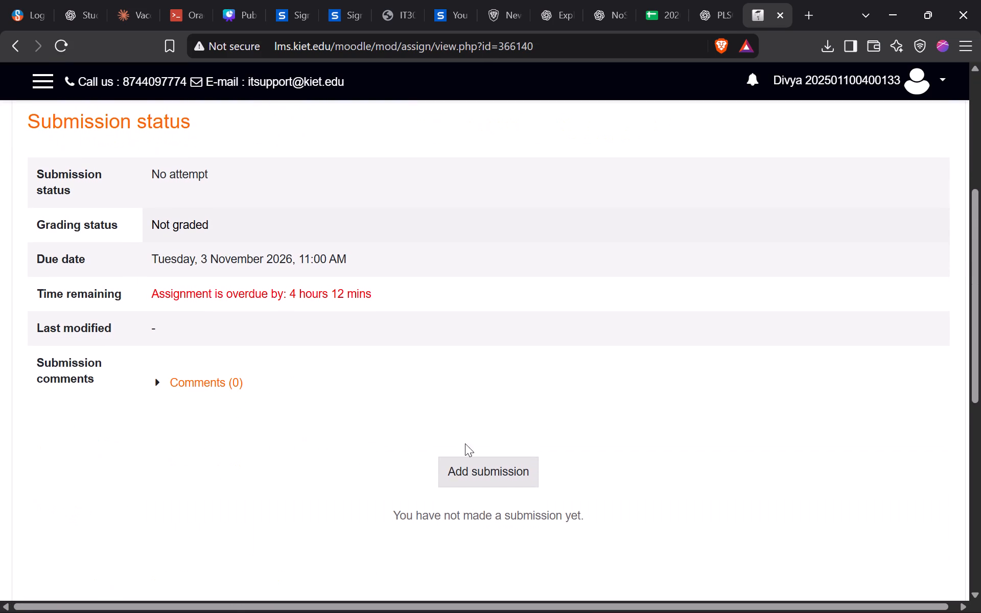
{"action": "left_click", "coordinate": [459, 467]}
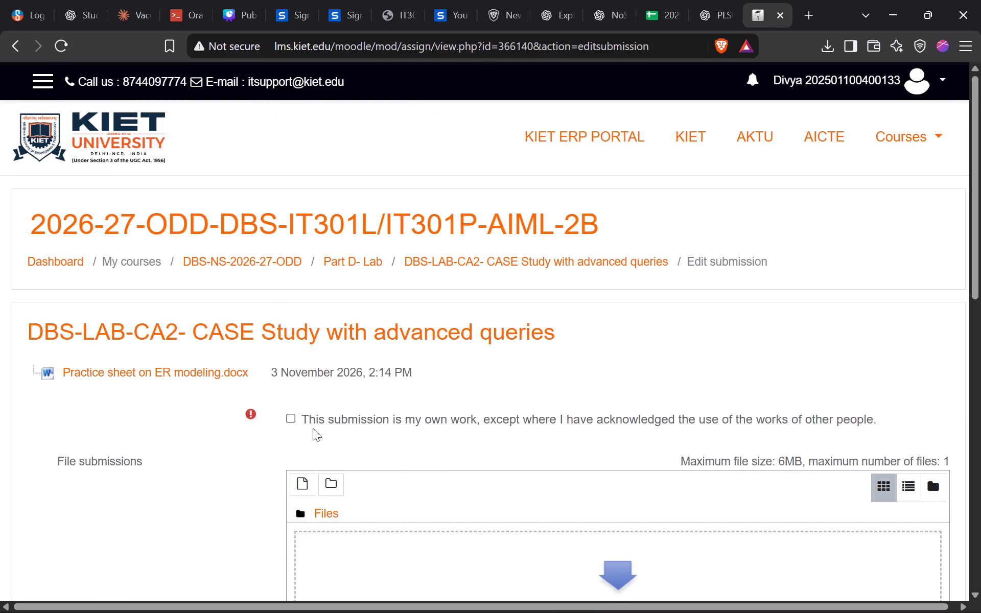
{"action": "left_click", "coordinate": [295, 421]}
Upload "Public Health vaccination system (3)" from Downloads as the submission file, saved under the student ID number from the author field.
{"action": "left_click", "coordinate": [303, 482]}
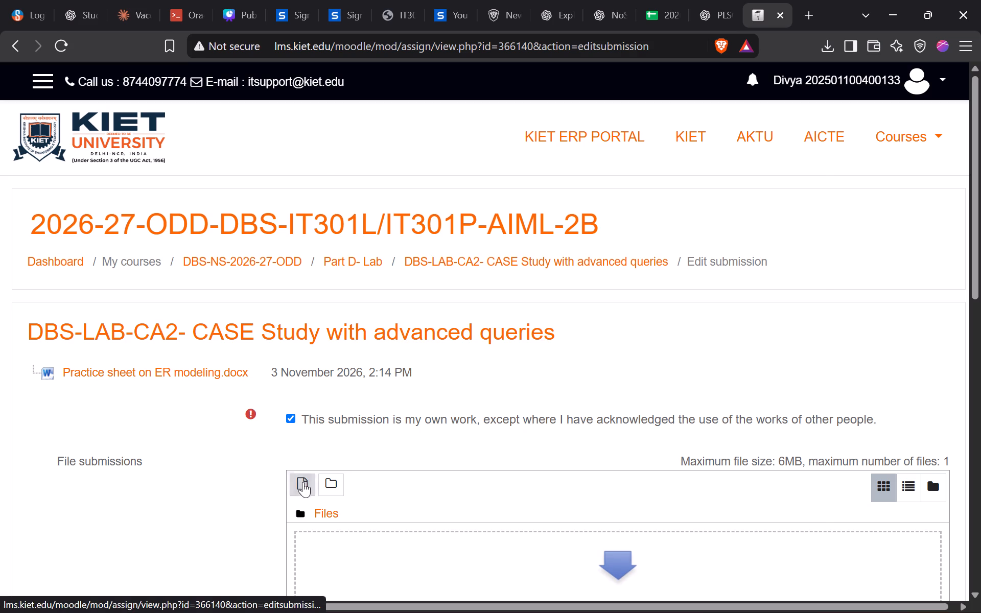
{"action": "left_click", "coordinate": [356, 285]}
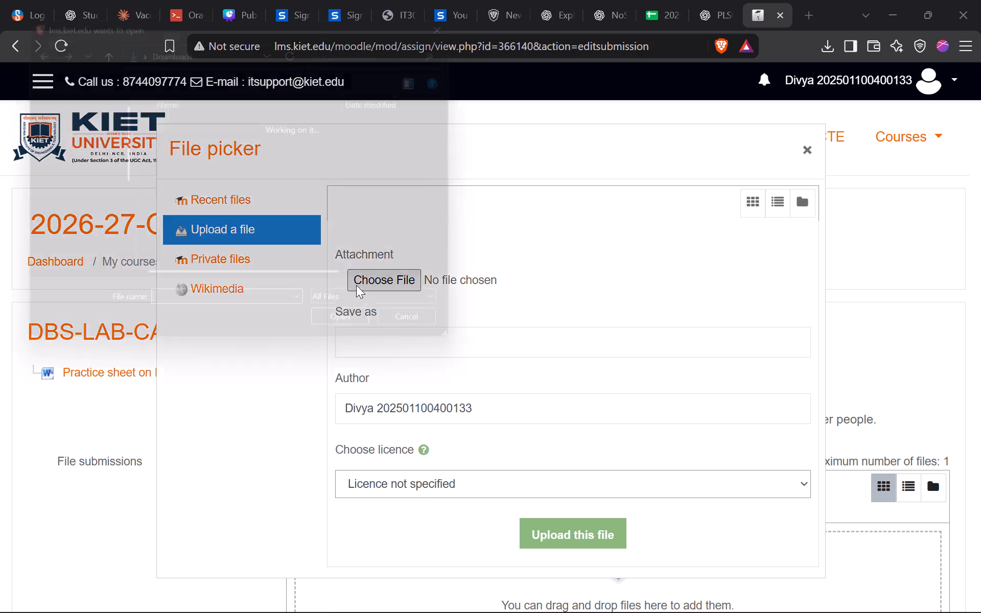
{"action": "left_click", "coordinate": [254, 137]}
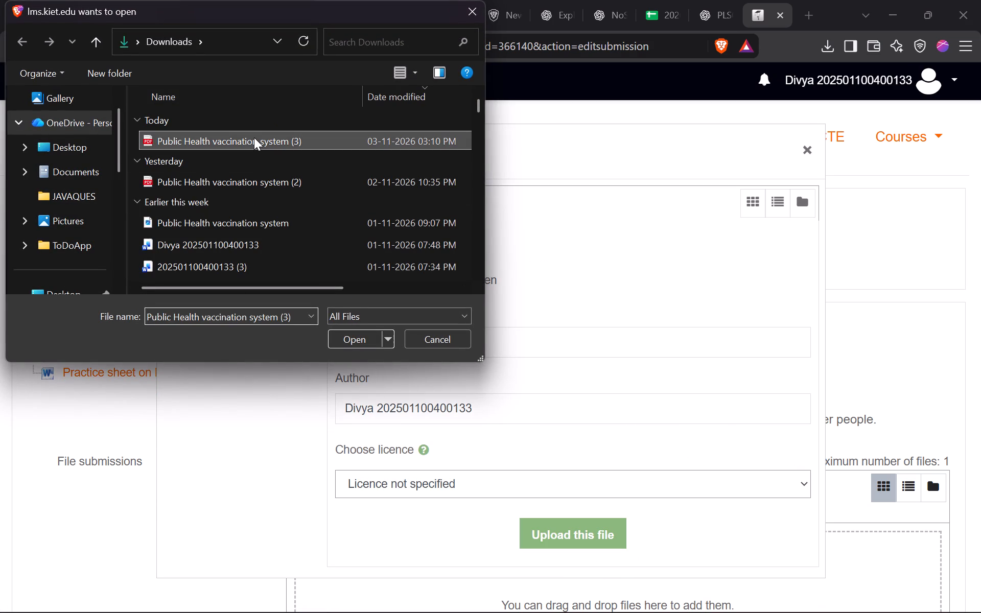
{"action": "left_click", "coordinate": [345, 333]}
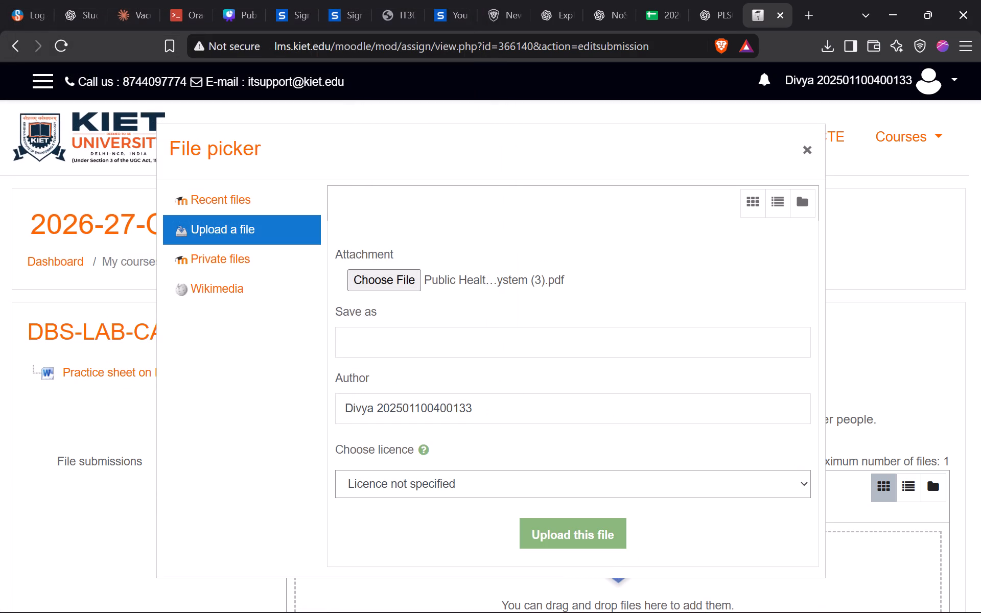
{"action": "left_click_drag", "start_coordinate": [378, 408], "coordinate": [481, 408]}
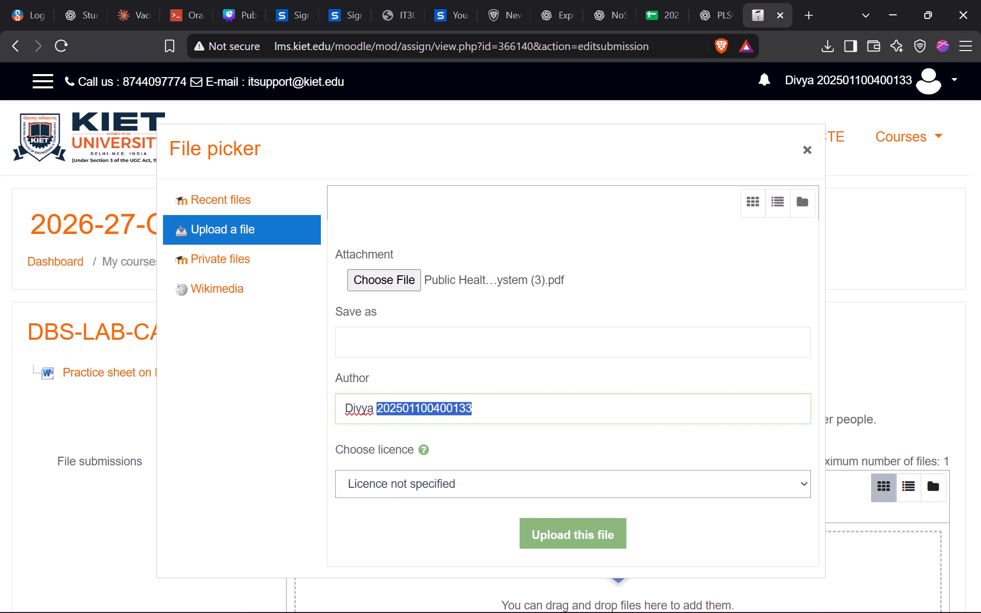
{"action": "key", "text": "ctrl+c"}
{"action": "left_click", "coordinate": [462, 339]}
{"action": "key", "text": "ctrl+v"}
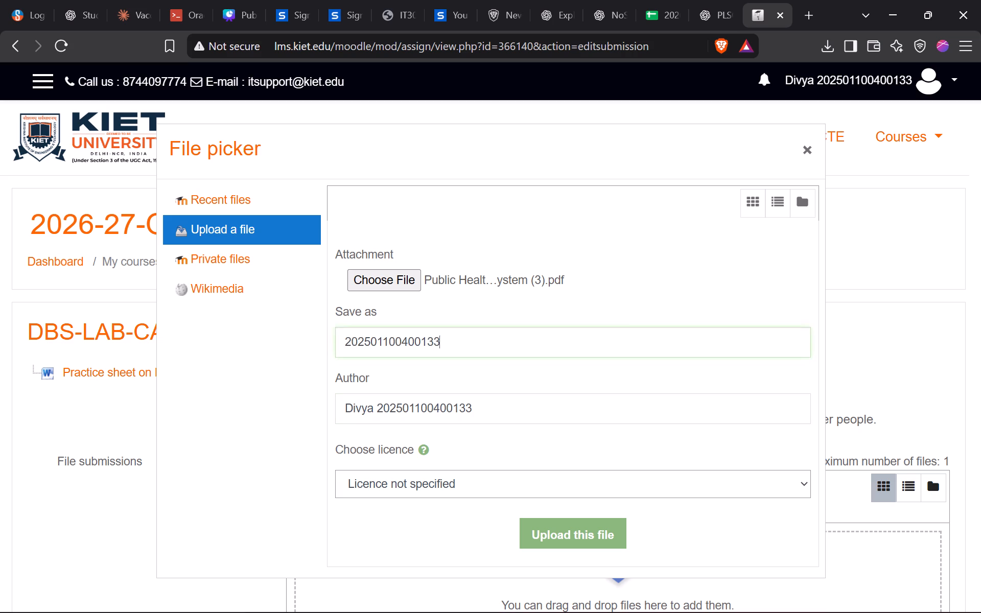
{"action": "left_click", "coordinate": [566, 542]}
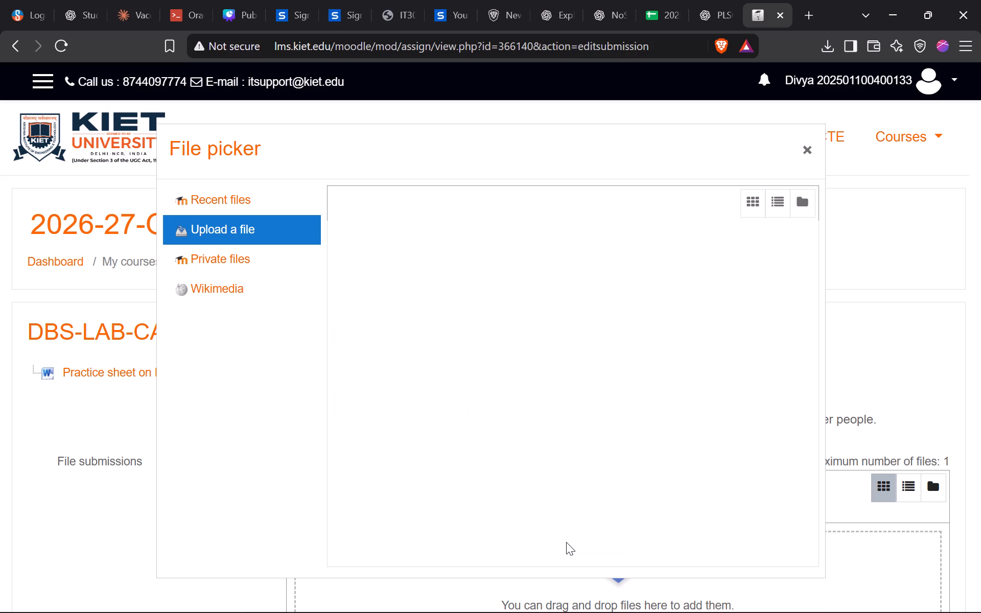
Examine the CA2 marks and remarks in the "Case study allocation -2B" sheet of the DBMS lab plan spreadsheet.
{"action": "left_click", "coordinate": [657, 14]}
{"action": "scroll", "coordinate": [622, 365], "scroll_direction": "down", "scroll_amount": 2}
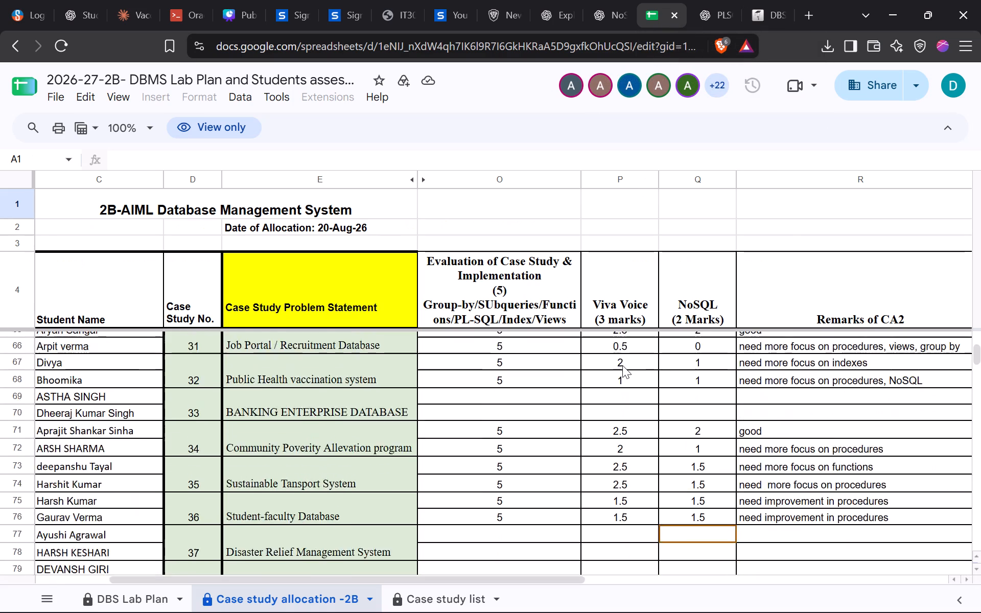
{"action": "scroll", "coordinate": [622, 365], "scroll_direction": "down", "scroll_amount": 2}
{"action": "scroll", "coordinate": [622, 365], "scroll_direction": "up", "scroll_amount": 2}
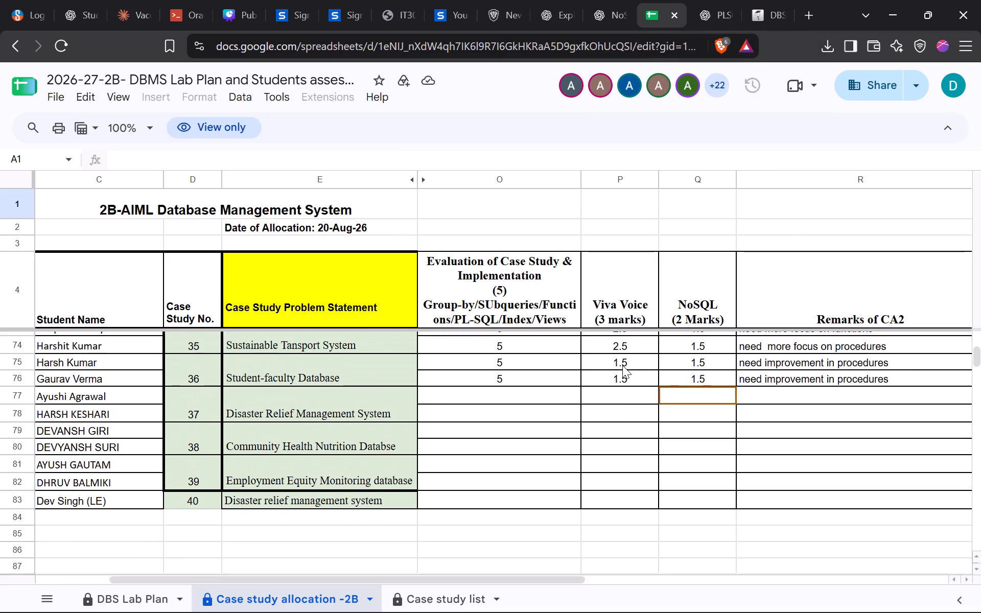
{"action": "scroll", "coordinate": [622, 365], "scroll_direction": "up", "scroll_amount": 1}
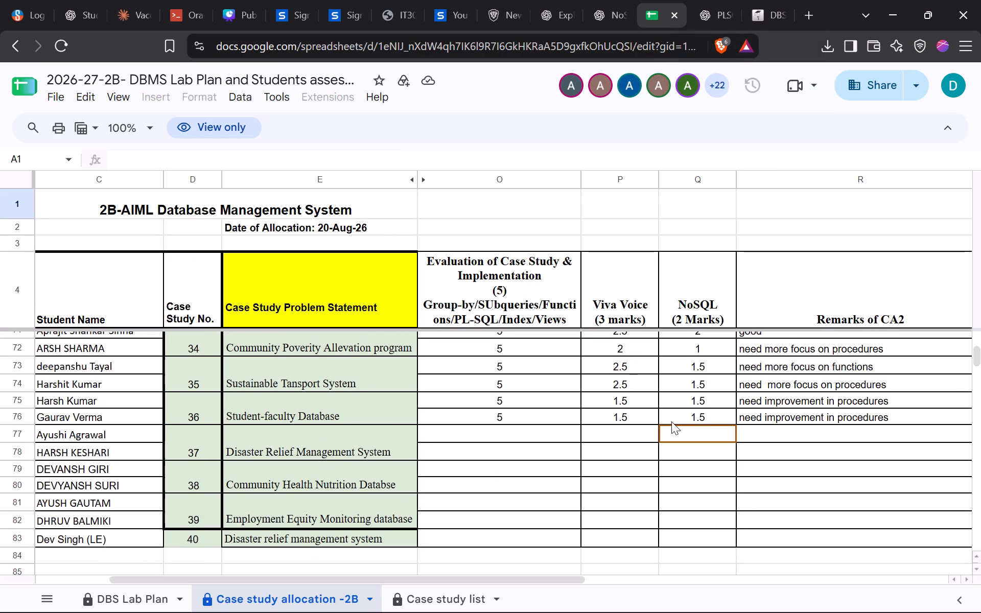
{"action": "scroll", "coordinate": [671, 421], "scroll_direction": "up", "scroll_amount": 1}
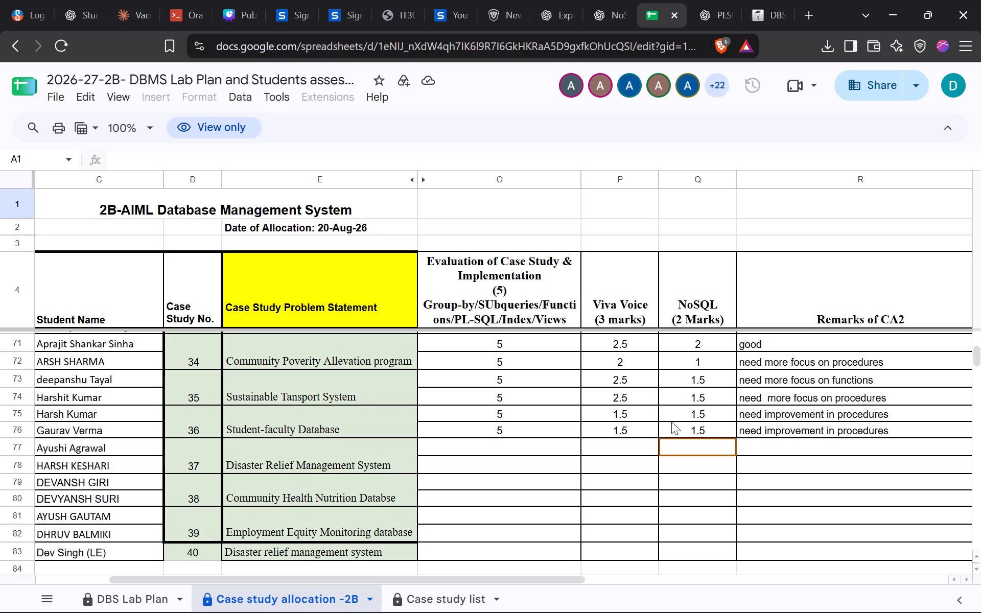
{"action": "scroll", "coordinate": [671, 421], "scroll_direction": "up", "scroll_amount": 1}
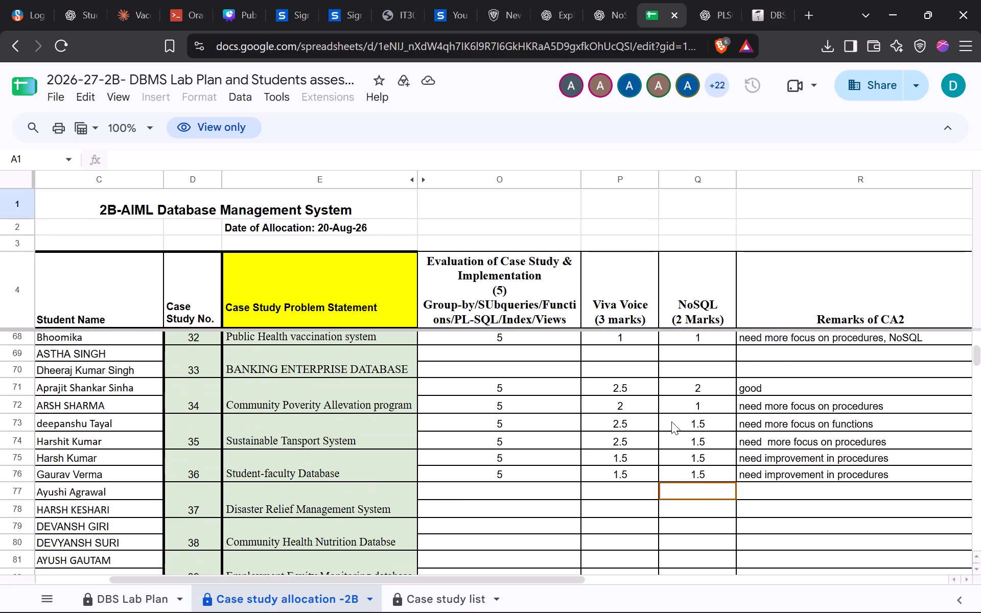
{"action": "scroll", "coordinate": [671, 421], "scroll_direction": "up", "scroll_amount": 2}
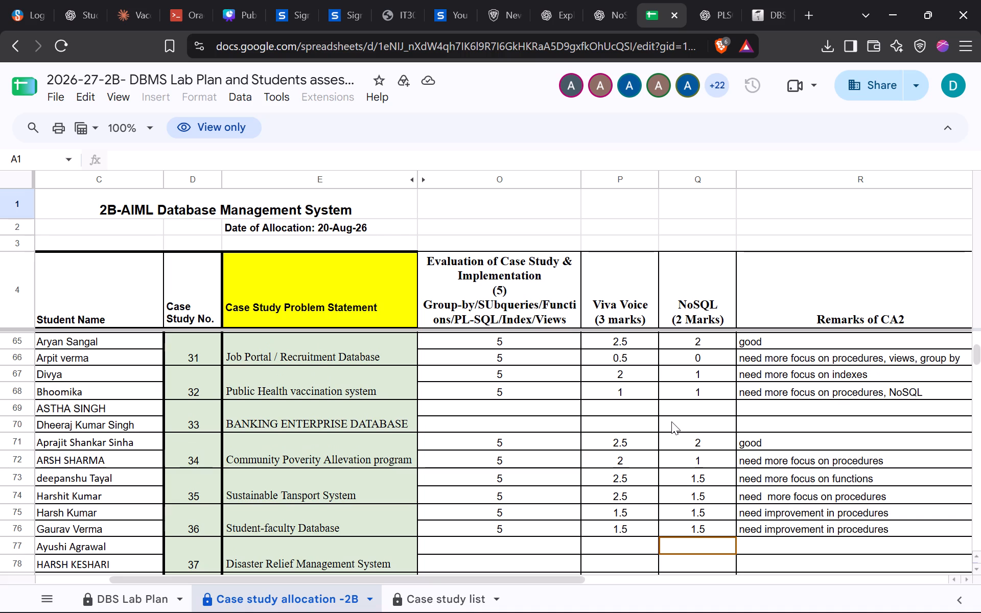
Return to the DBS-LAB-CA2 assignment on the course site and save the submission with the uploaded PDF.
{"action": "left_click", "coordinate": [778, 3]}
{"action": "scroll", "coordinate": [611, 439], "scroll_direction": "down", "scroll_amount": 3}
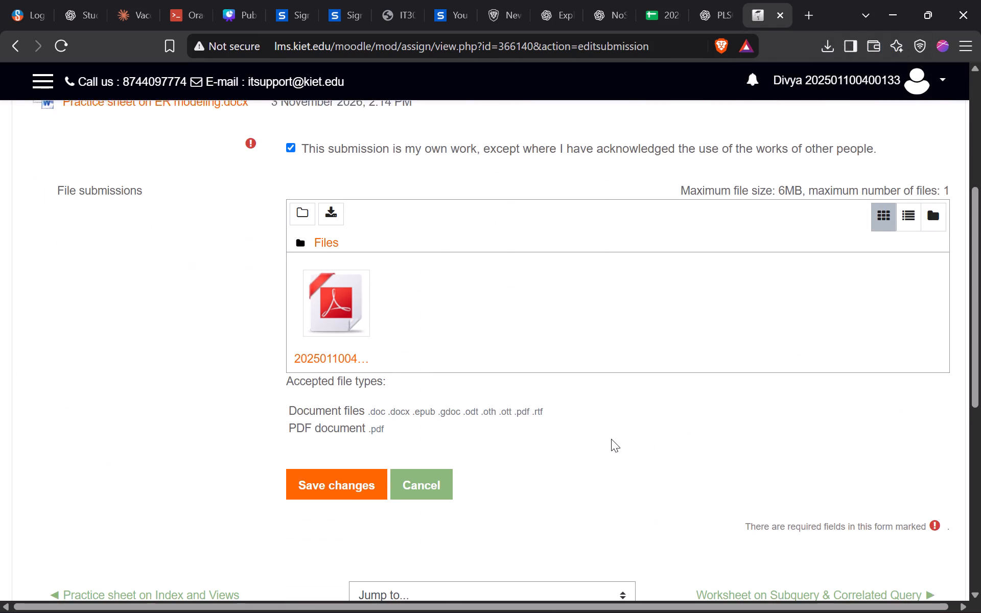
{"action": "left_click", "coordinate": [335, 488]}
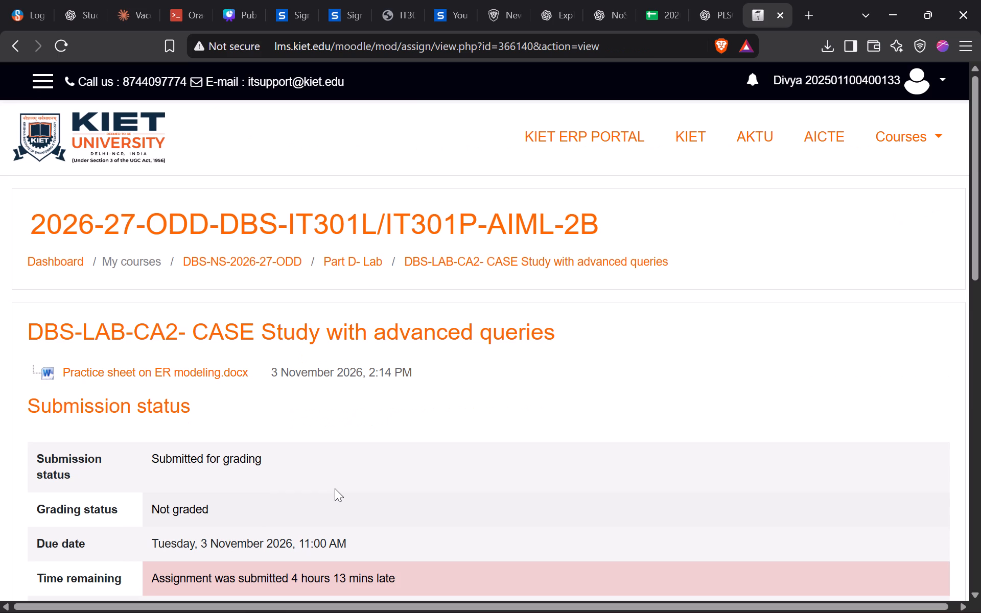
{"action": "scroll", "coordinate": [335, 488], "scroll_direction": "down", "scroll_amount": 1}
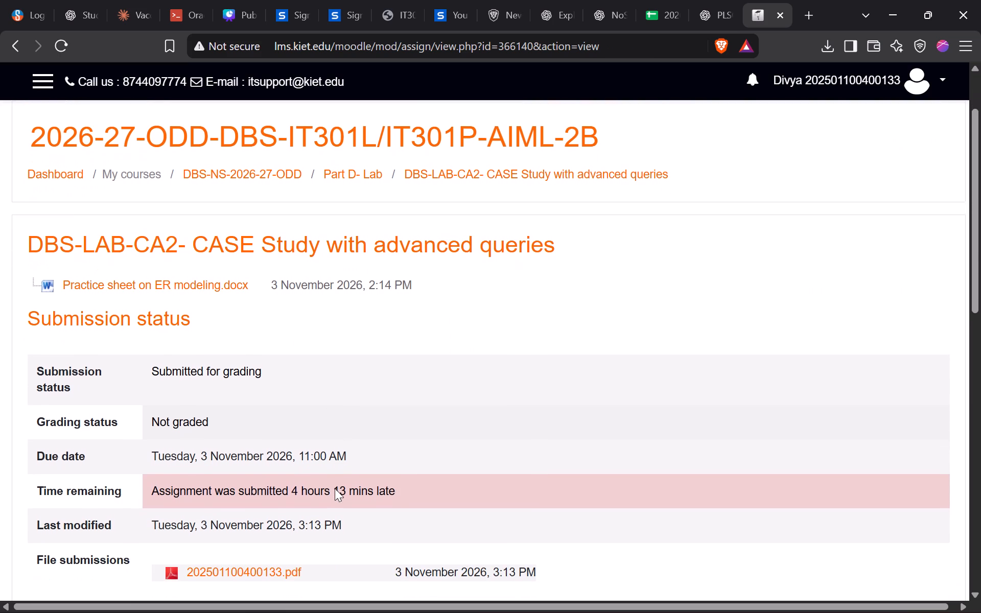
{"action": "scroll", "coordinate": [335, 488], "scroll_direction": "down", "scroll_amount": 3}
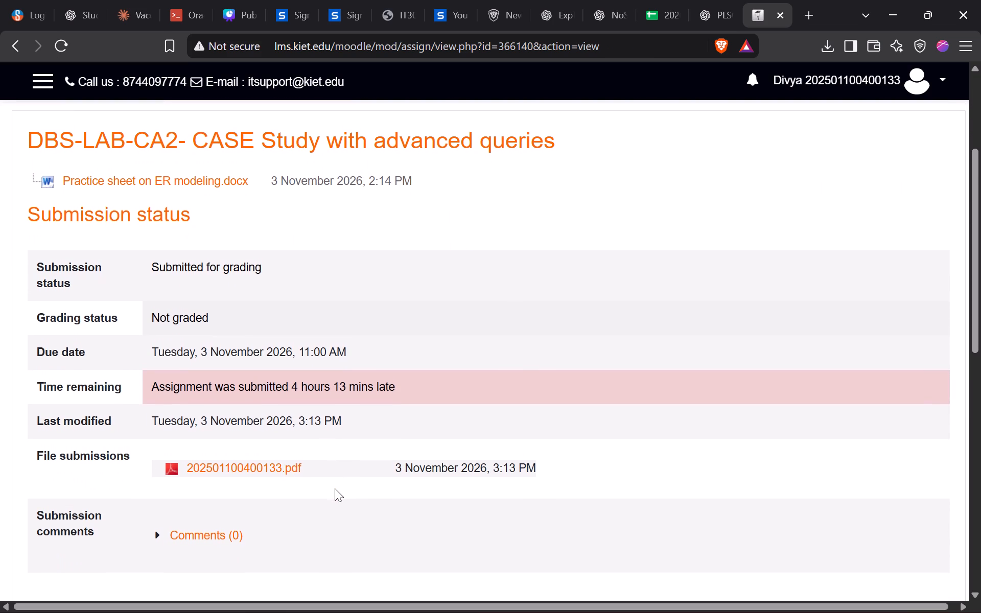
{"action": "scroll", "coordinate": [335, 488], "scroll_direction": "down", "scroll_amount": 1}
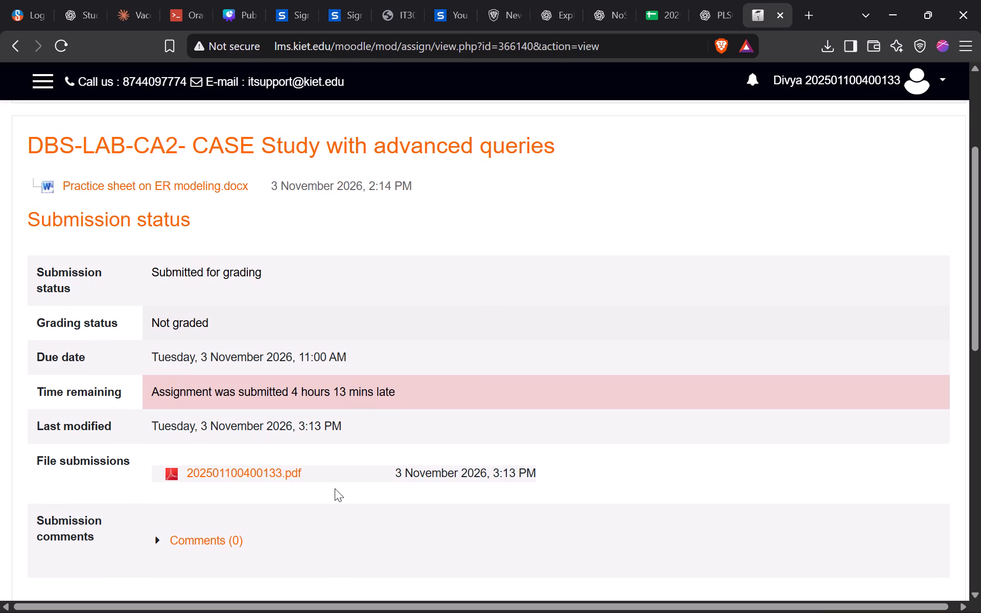
{"action": "scroll", "coordinate": [335, 488], "scroll_direction": "down", "scroll_amount": 1}
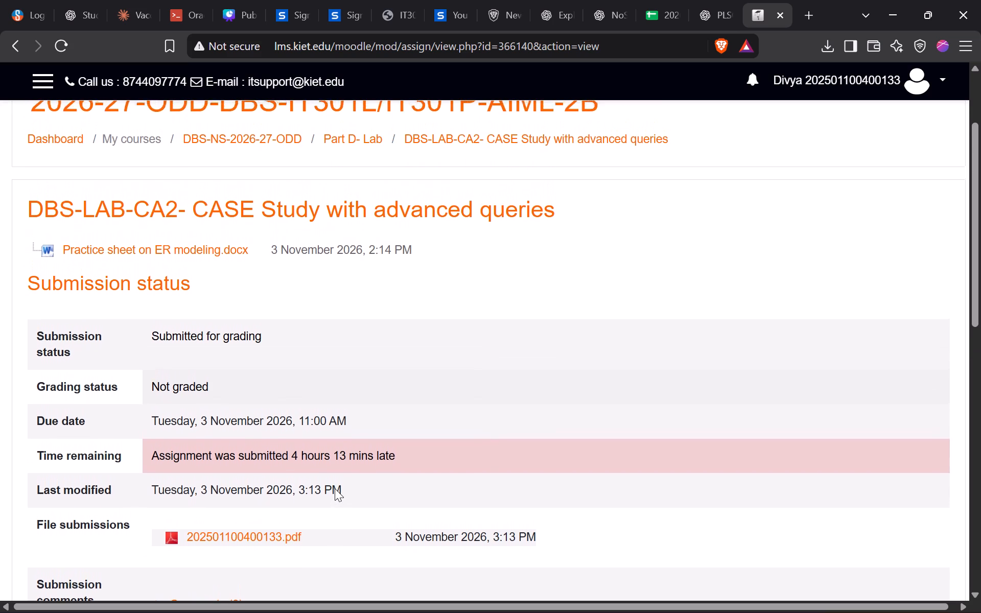